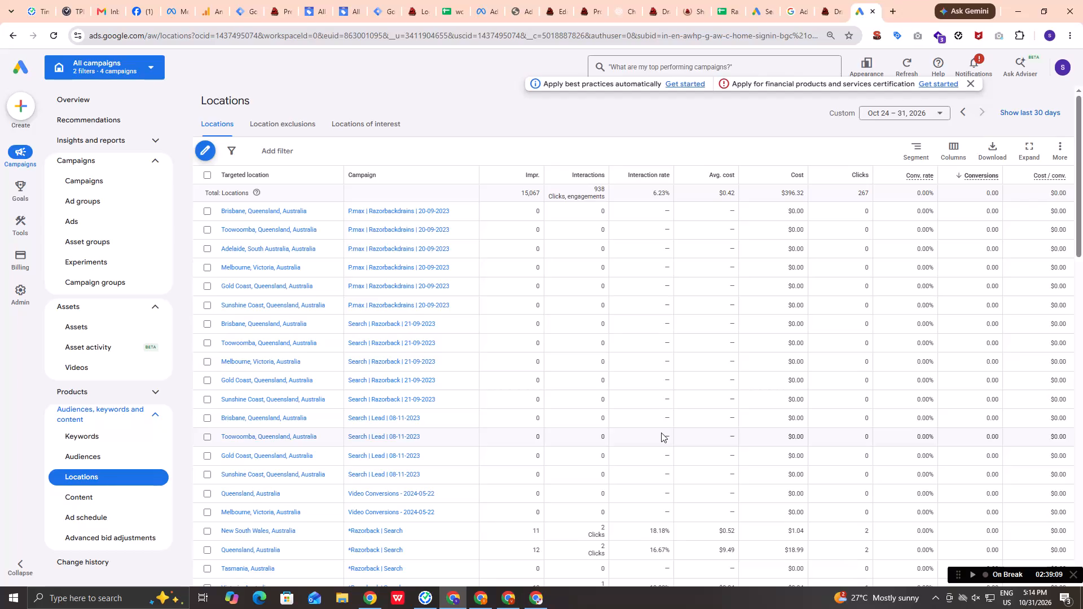
# Examine the targeted locations' impressions, interactions, cost and conversions for Oct 24 – 31, 2026.
pyautogui.scroll(-2, 661, 433)
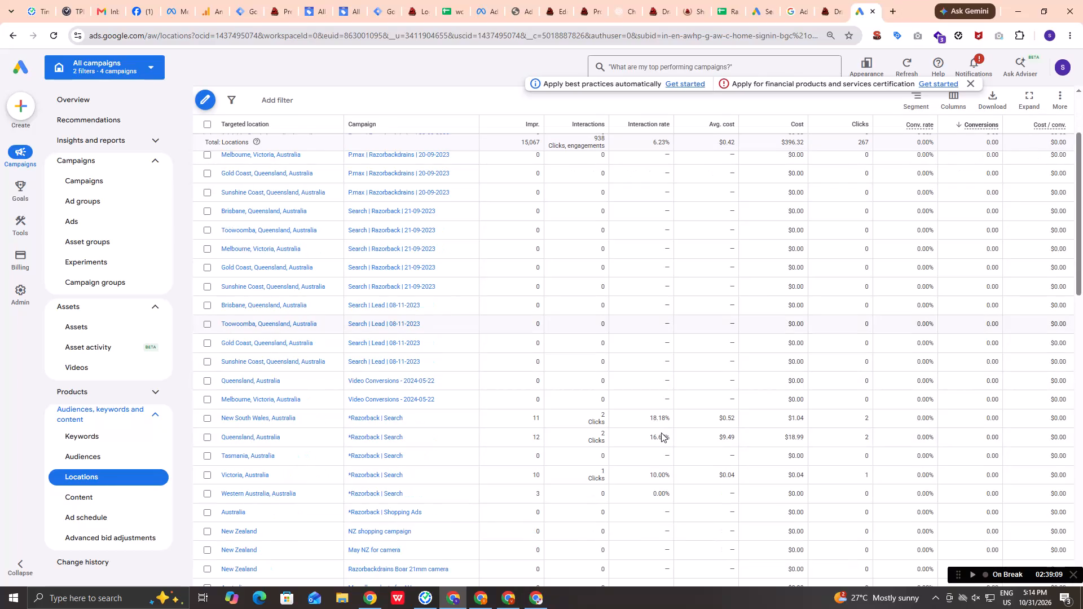
pyautogui.scroll(-7, 661, 433)
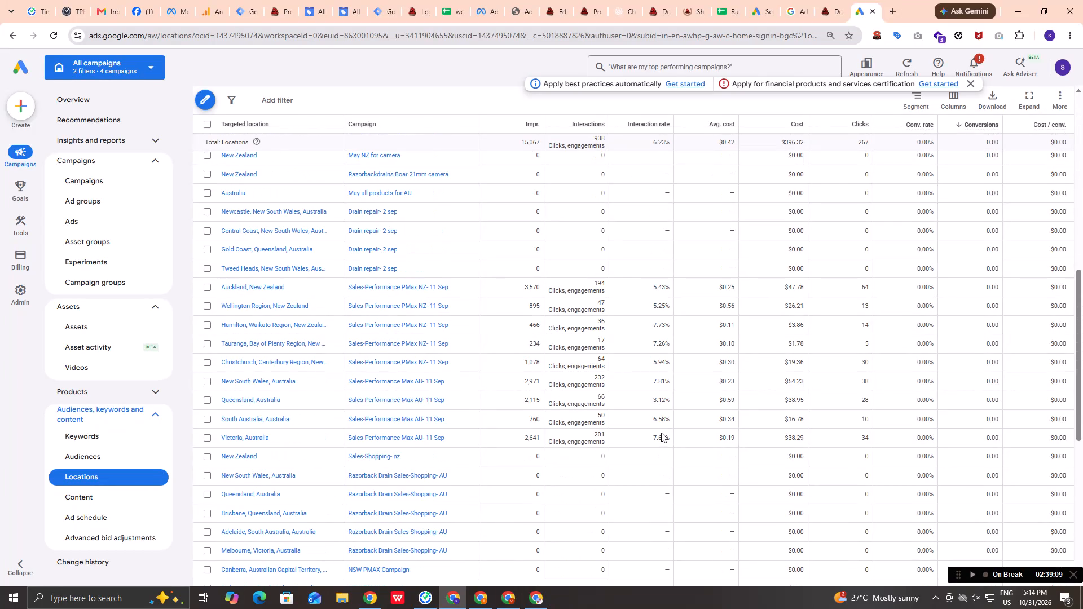
pyautogui.scroll(-3, 661, 433)
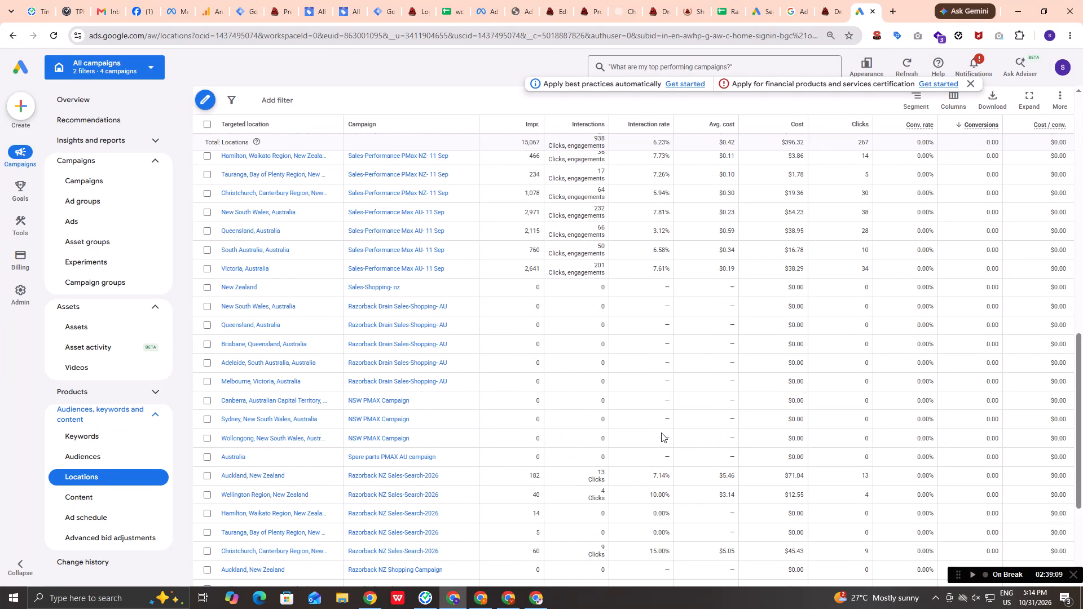
pyautogui.scroll(-7, 661, 433)
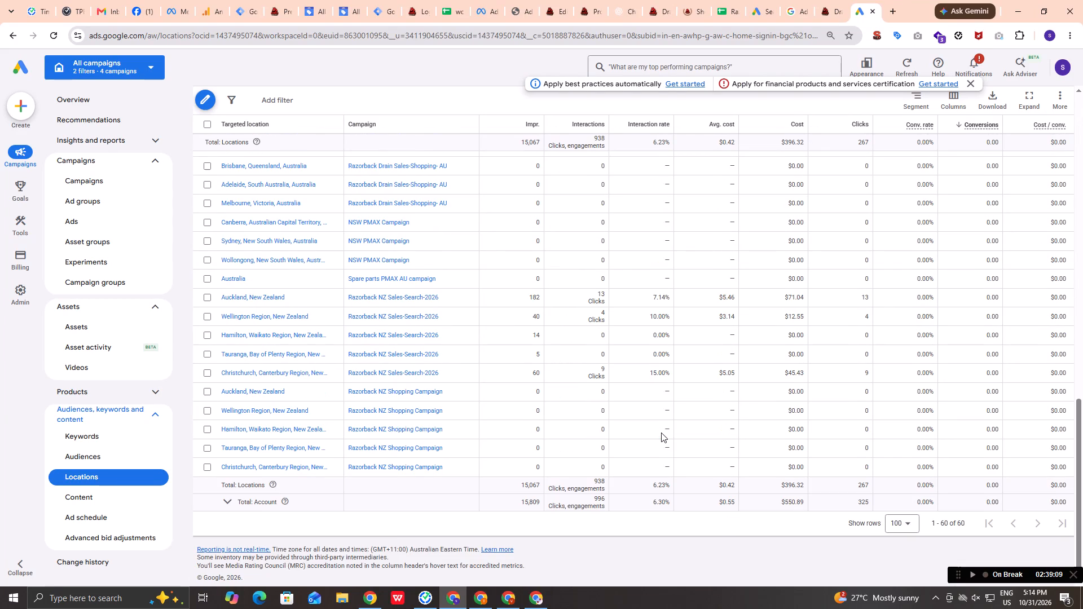
pyautogui.scroll(16, 661, 433)
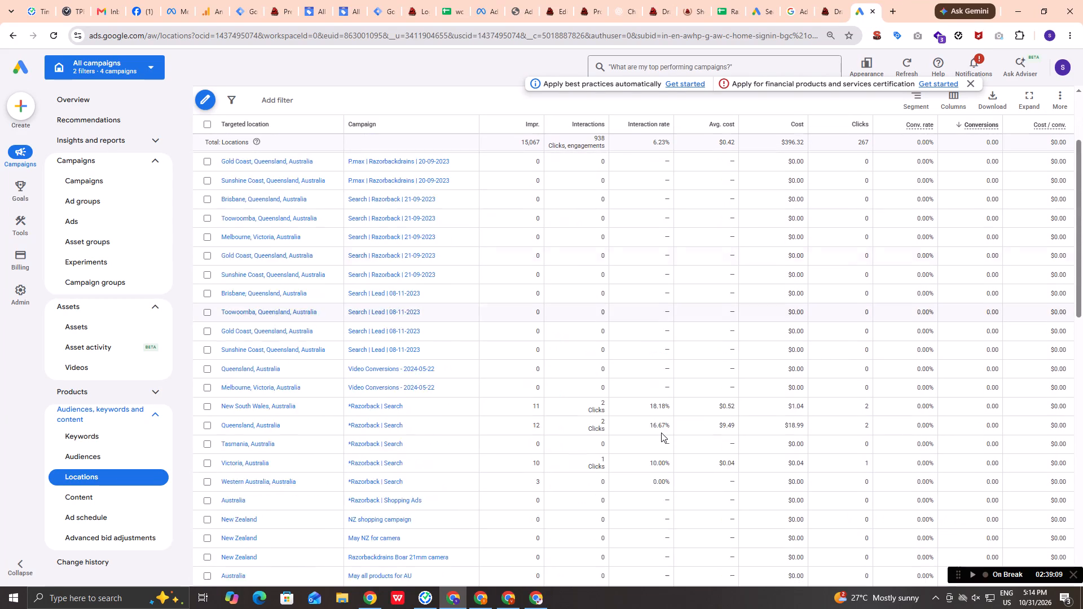
pyautogui.scroll(5, 661, 433)
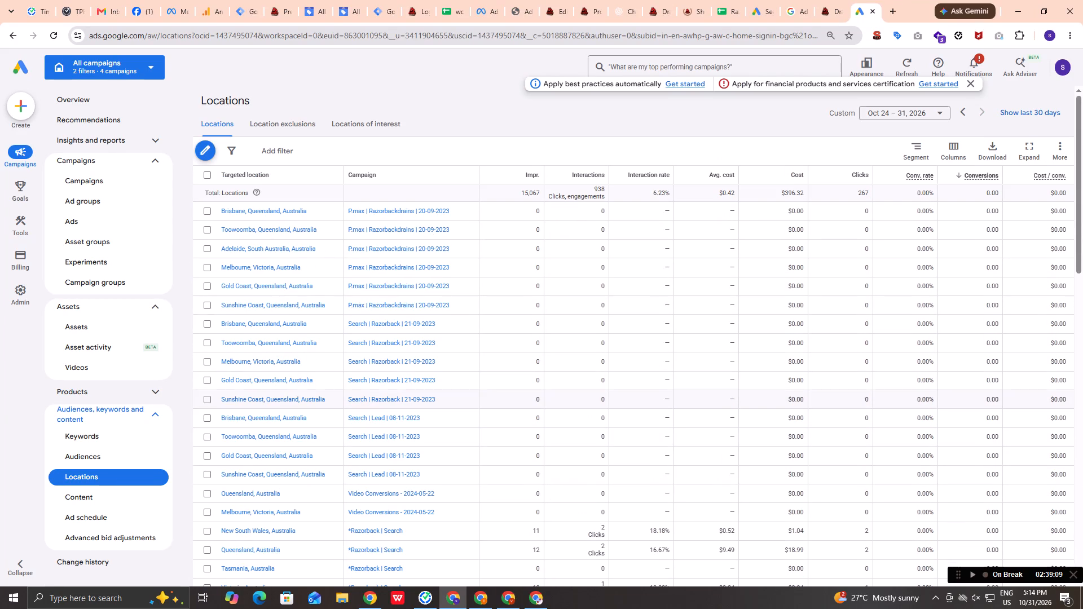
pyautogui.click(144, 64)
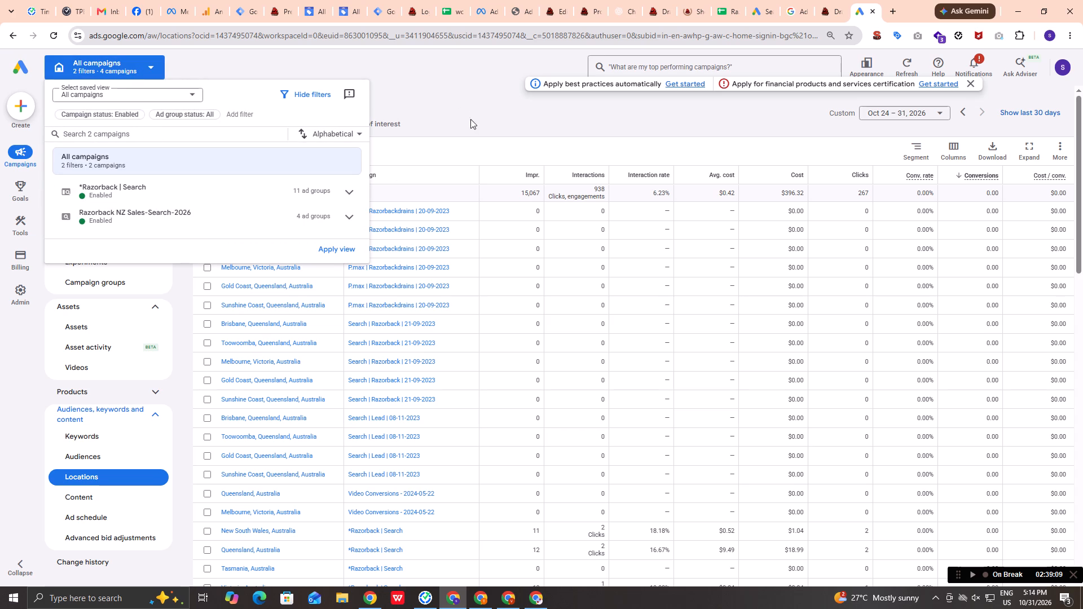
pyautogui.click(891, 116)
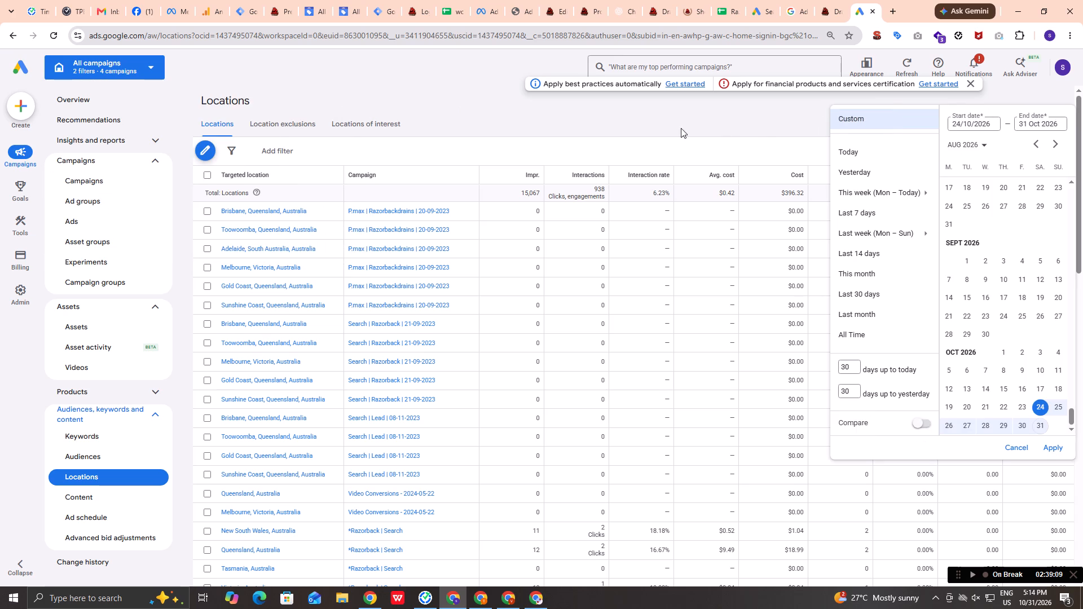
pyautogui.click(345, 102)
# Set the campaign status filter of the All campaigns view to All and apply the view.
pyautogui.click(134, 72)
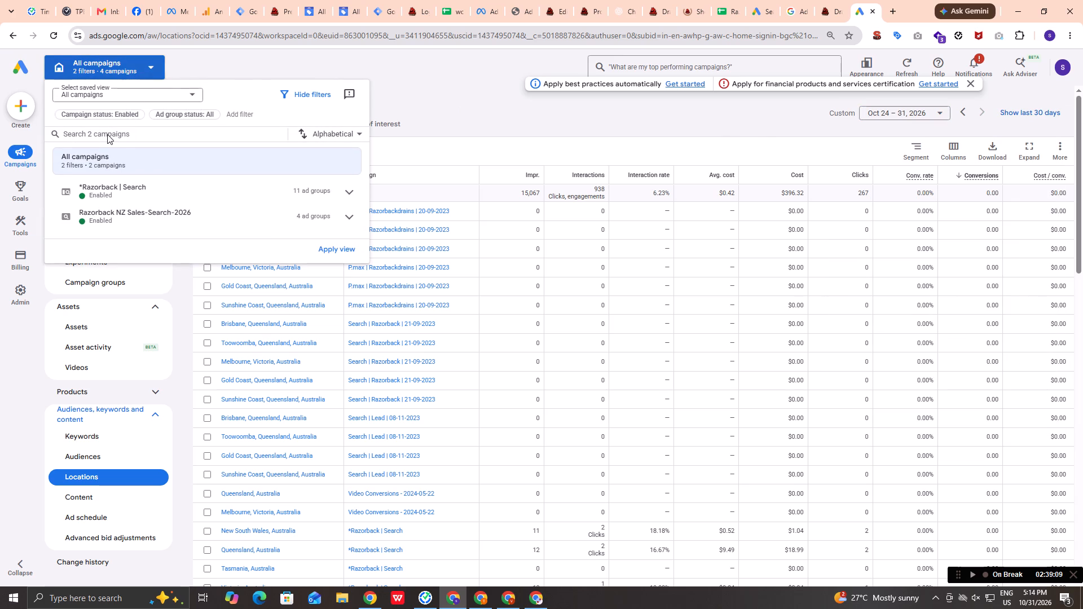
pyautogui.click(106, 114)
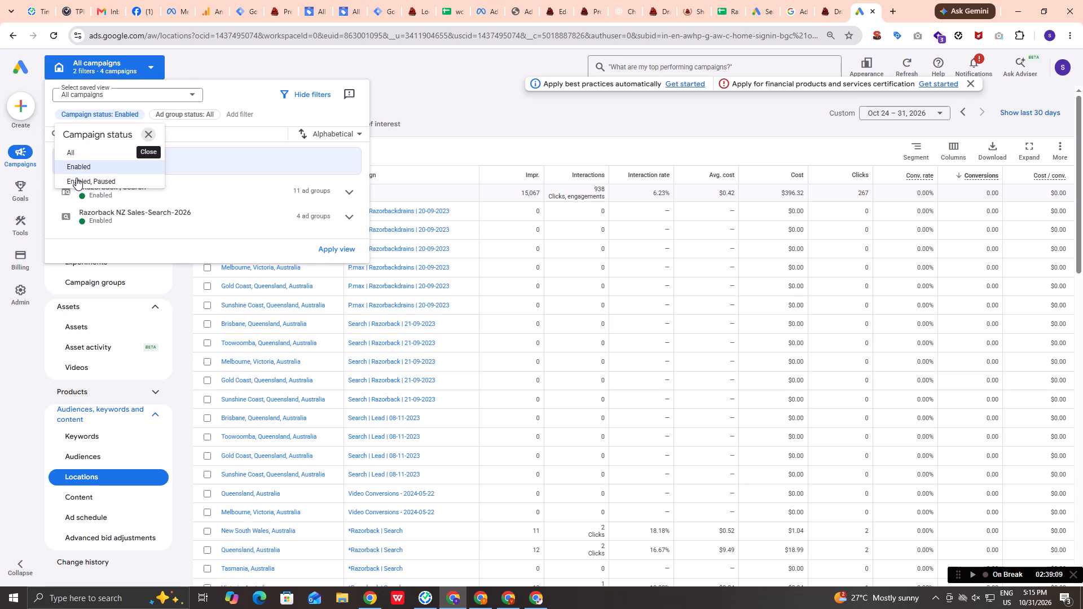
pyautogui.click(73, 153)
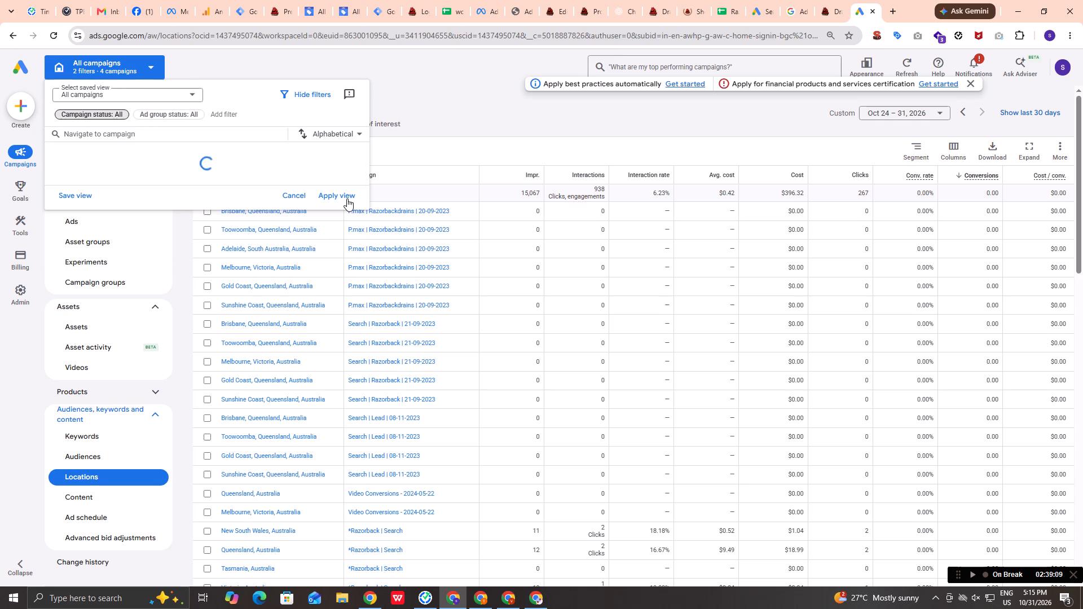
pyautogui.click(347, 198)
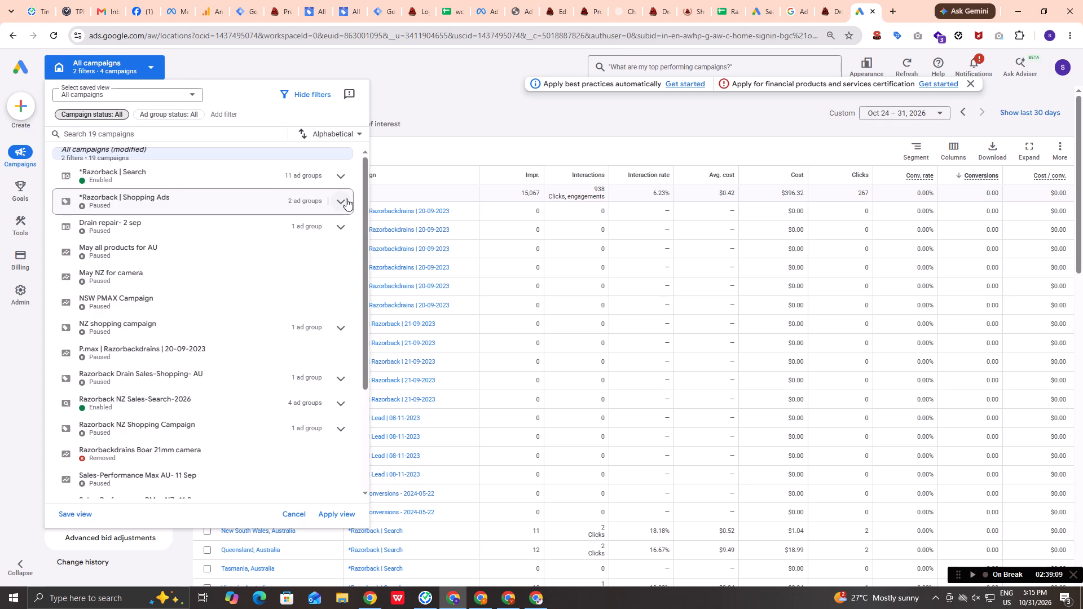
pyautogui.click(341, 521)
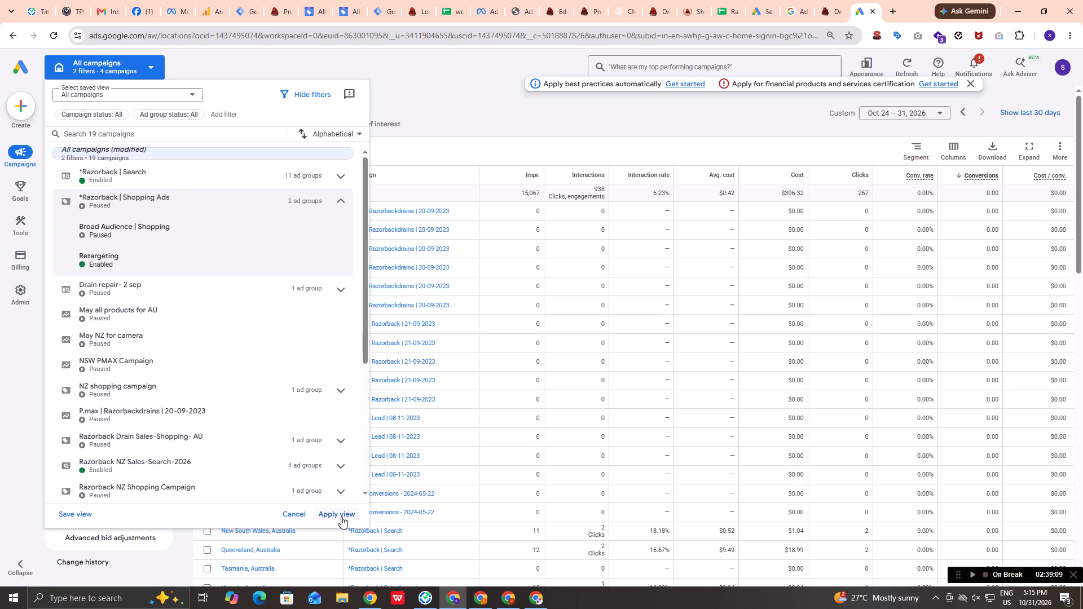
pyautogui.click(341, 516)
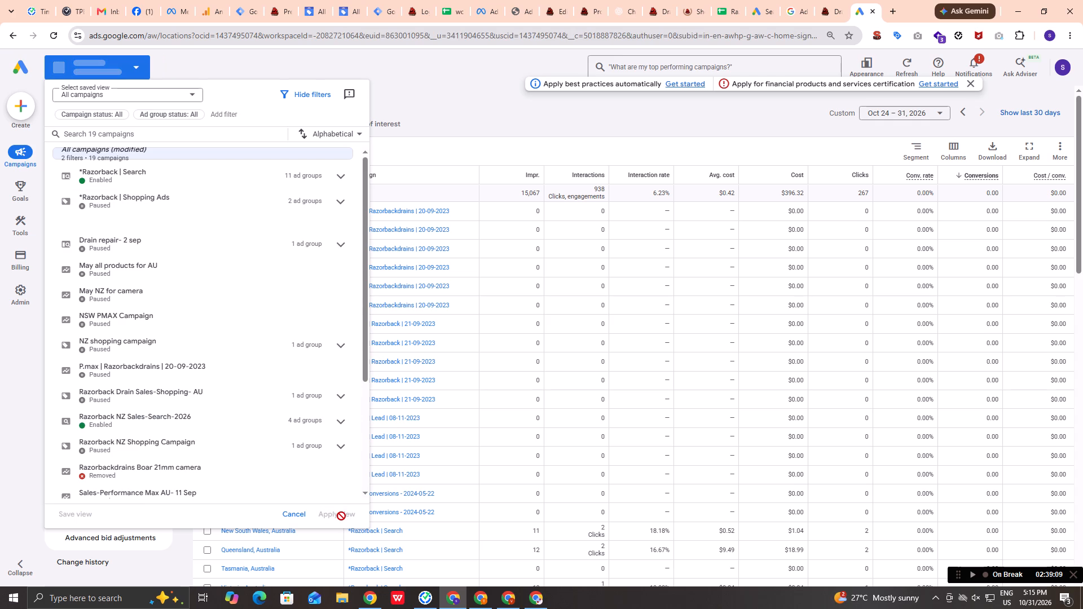
# Resume work time tracking in Time Doctor and return to the Locations report.
pyautogui.click(967, 573)
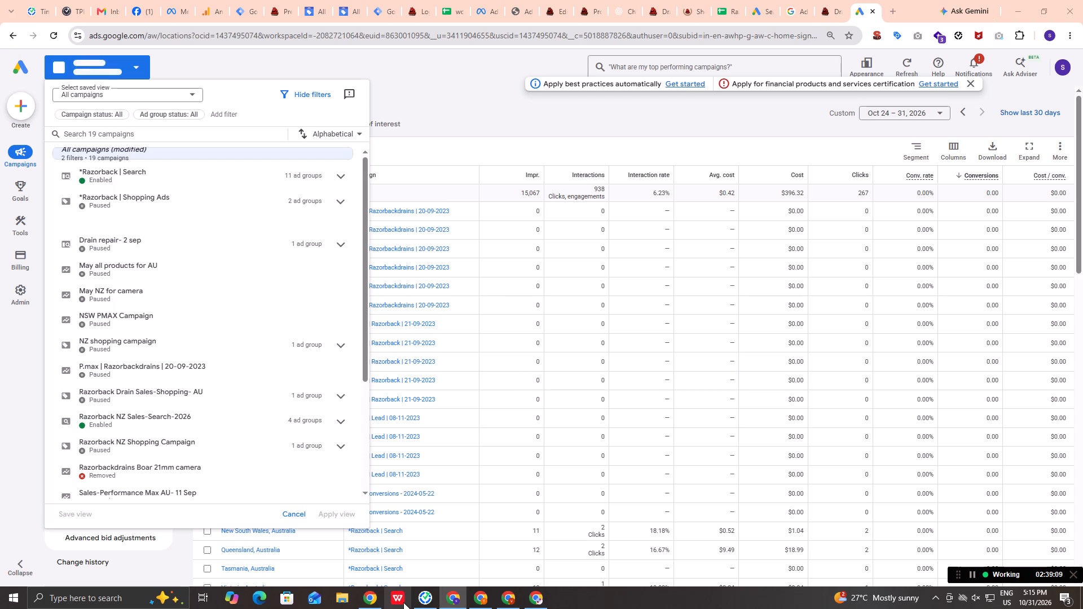
pyautogui.click(422, 594)
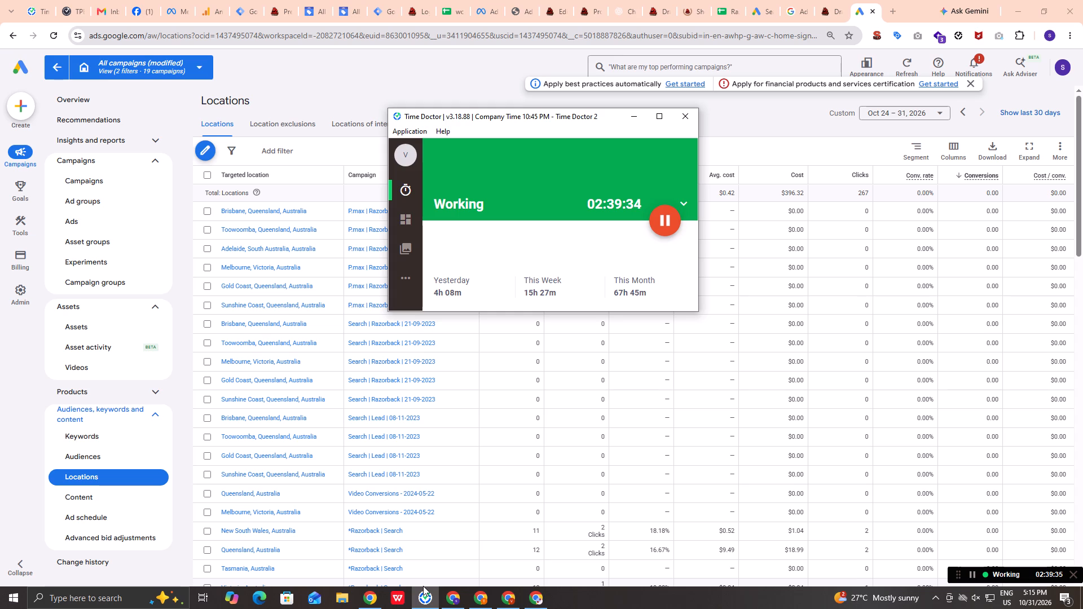
pyautogui.click(635, 116)
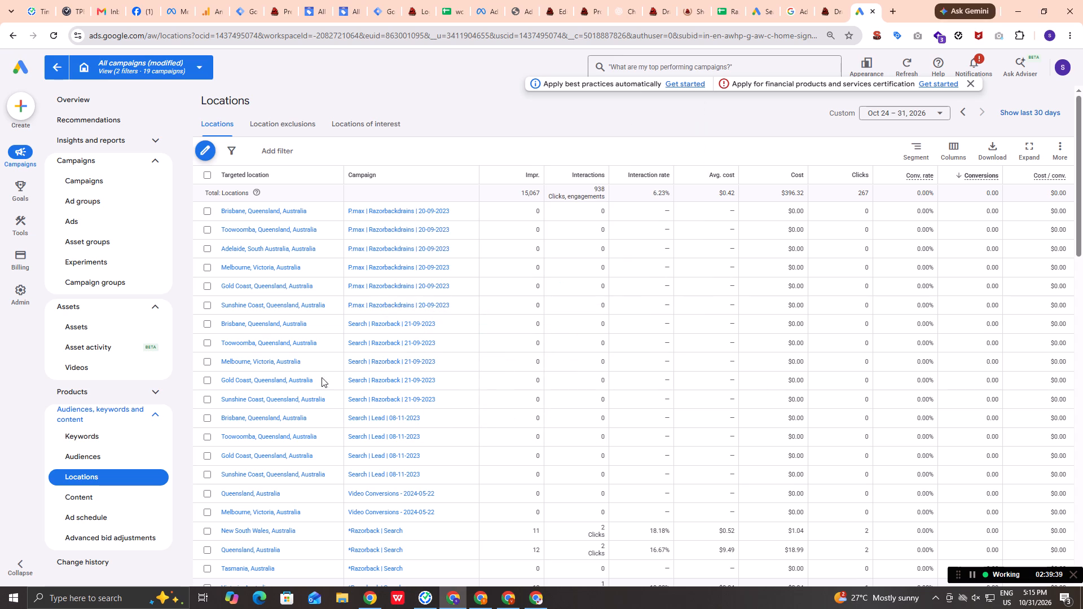
# Review every targeted location's performance per campaign, covering the Australian and New Zealand campaigns through to the totals.
pyautogui.scroll(1, 306, 414)
pyautogui.scroll(-2, 306, 414)
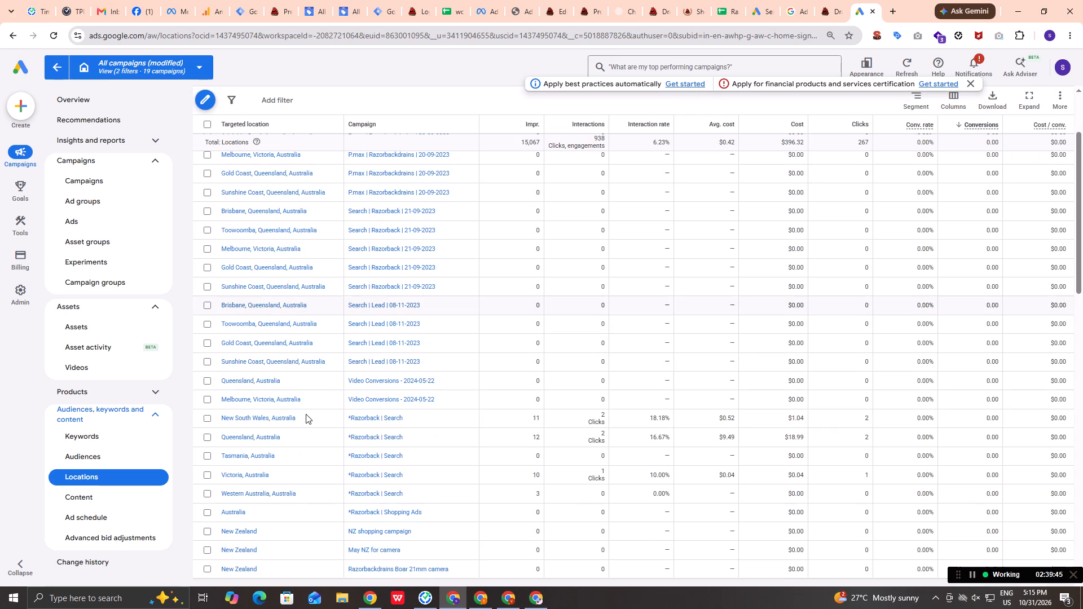
pyautogui.scroll(-5, 306, 414)
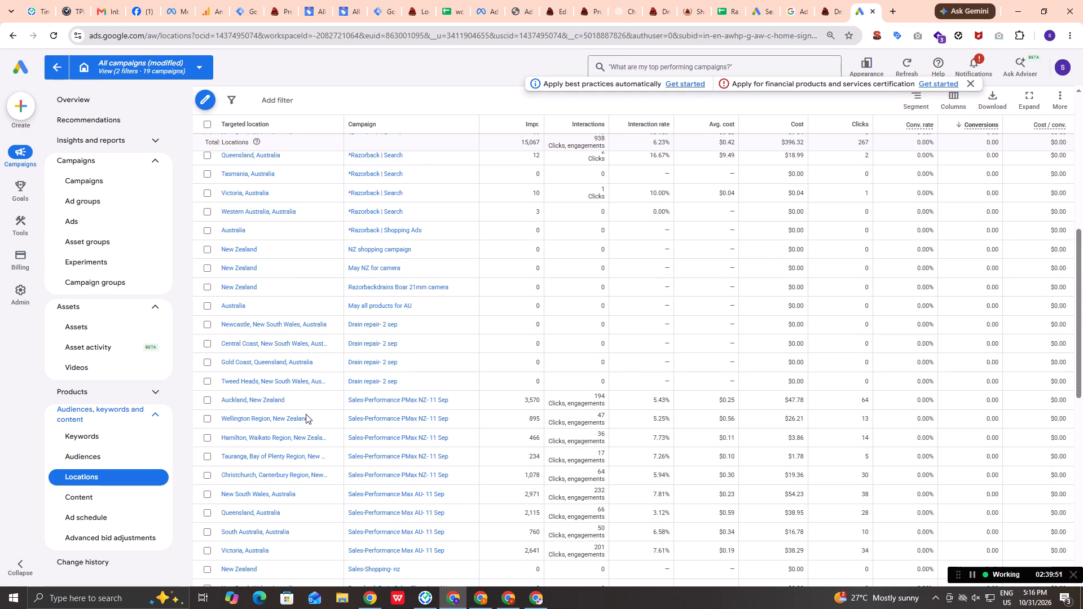
pyautogui.scroll(-1, 306, 414)
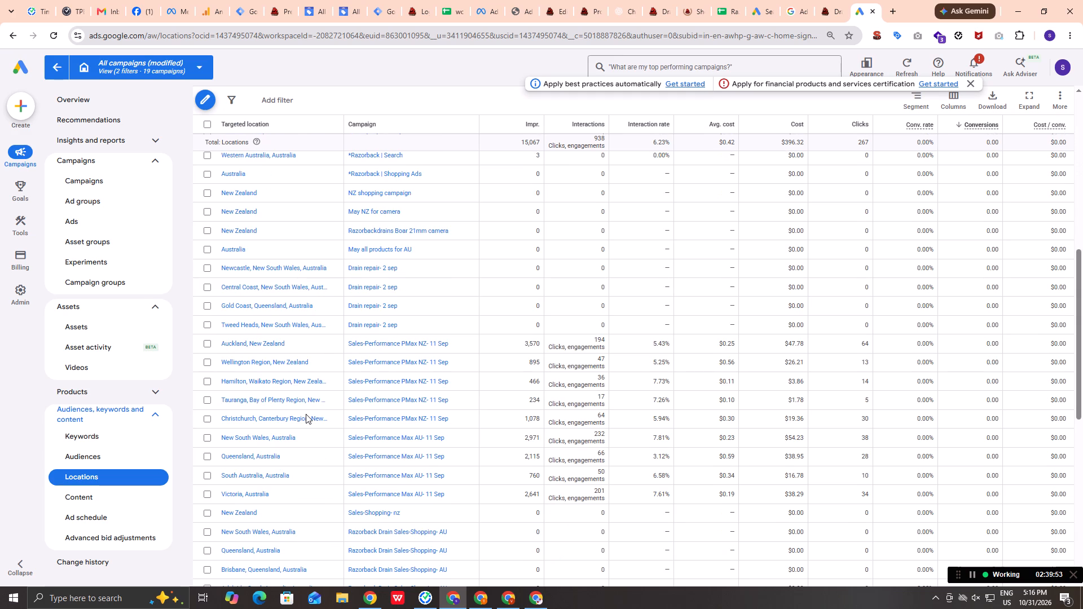
pyautogui.scroll(-7, 306, 414)
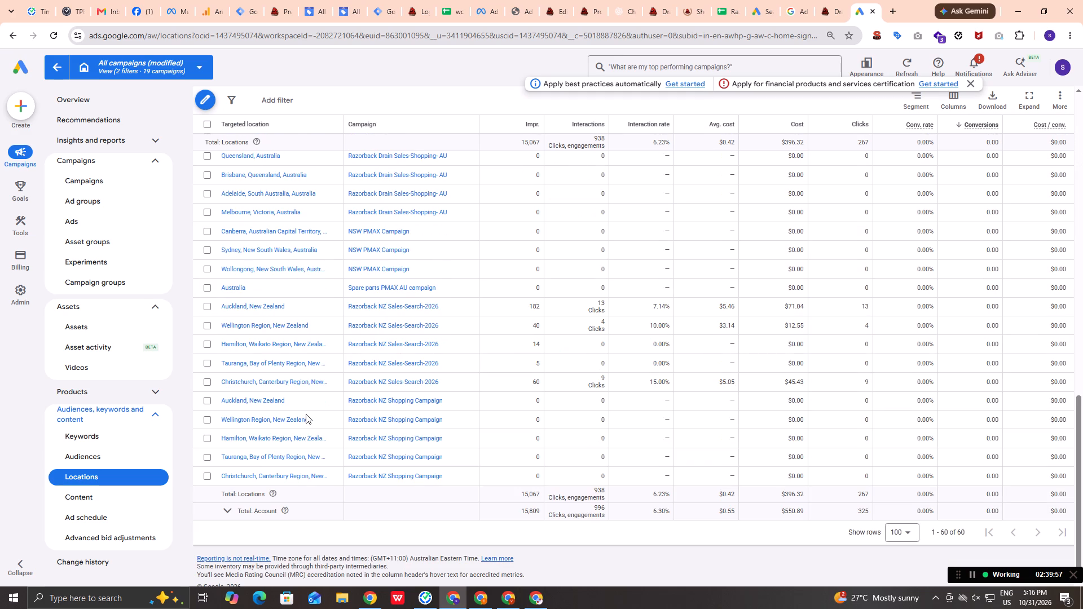
pyautogui.scroll(-2, 306, 414)
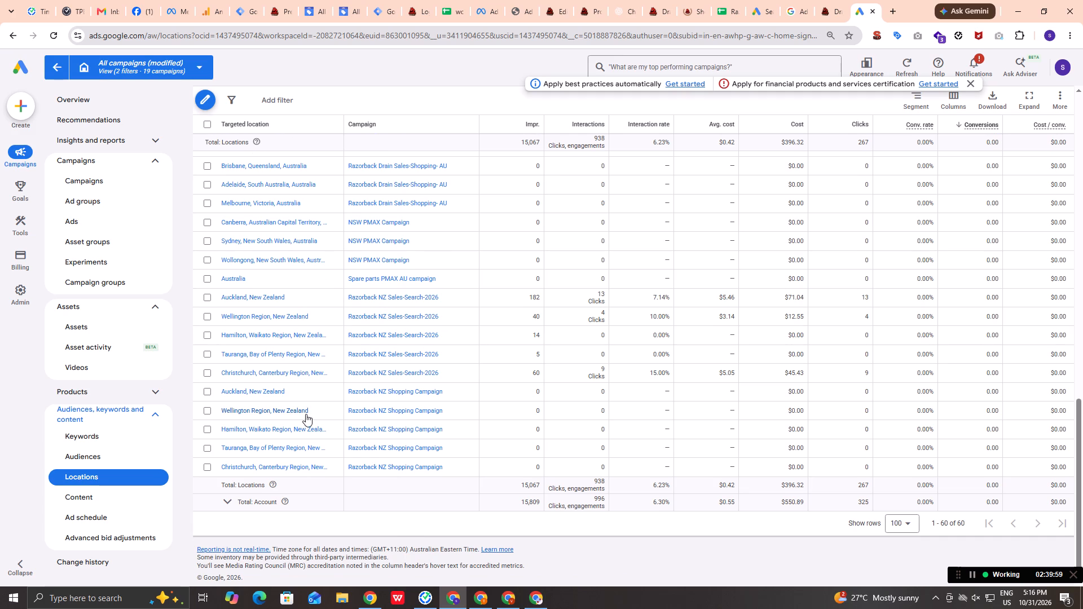
pyautogui.scroll(1, 306, 414)
pyautogui.scroll(-1, 306, 414)
pyautogui.scroll(3, 306, 414)
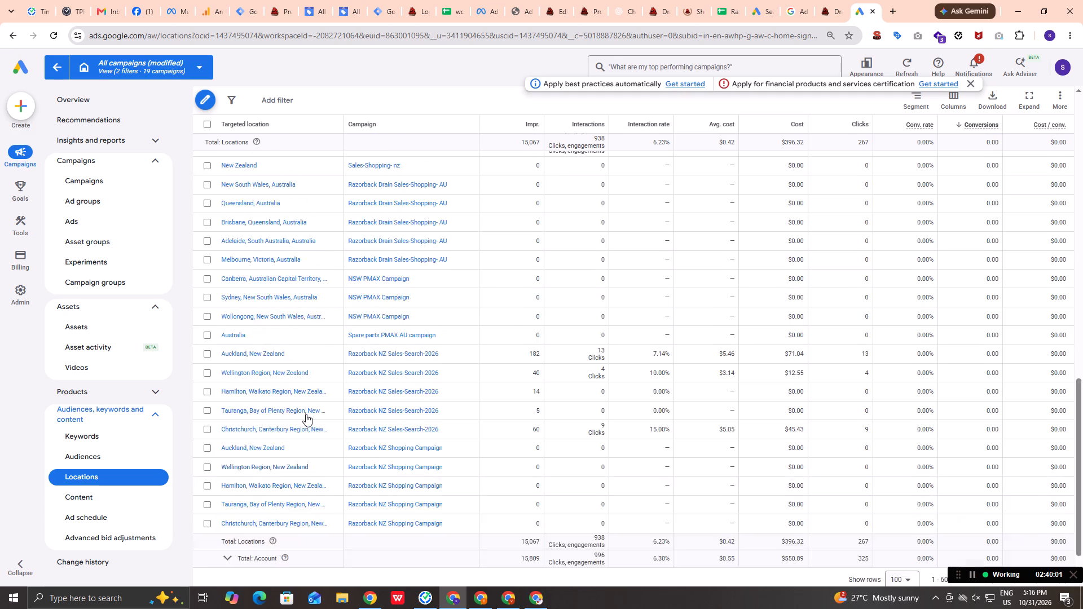
pyautogui.scroll(16, 306, 414)
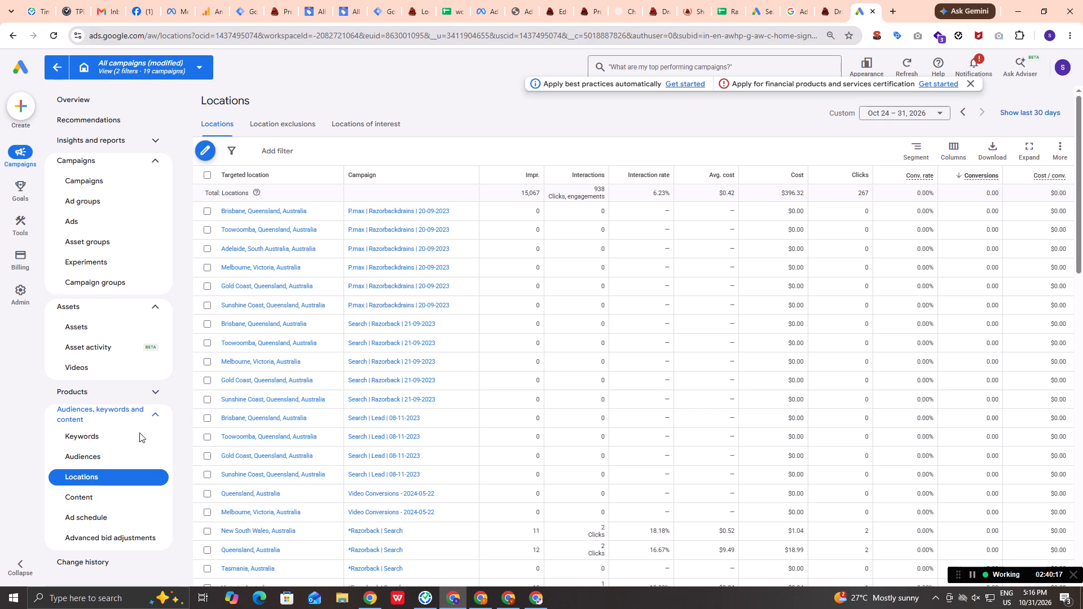
# Open the Keywords report and apply a campaign status filter of Enabled to the campaigns view.
pyautogui.click(76, 437)
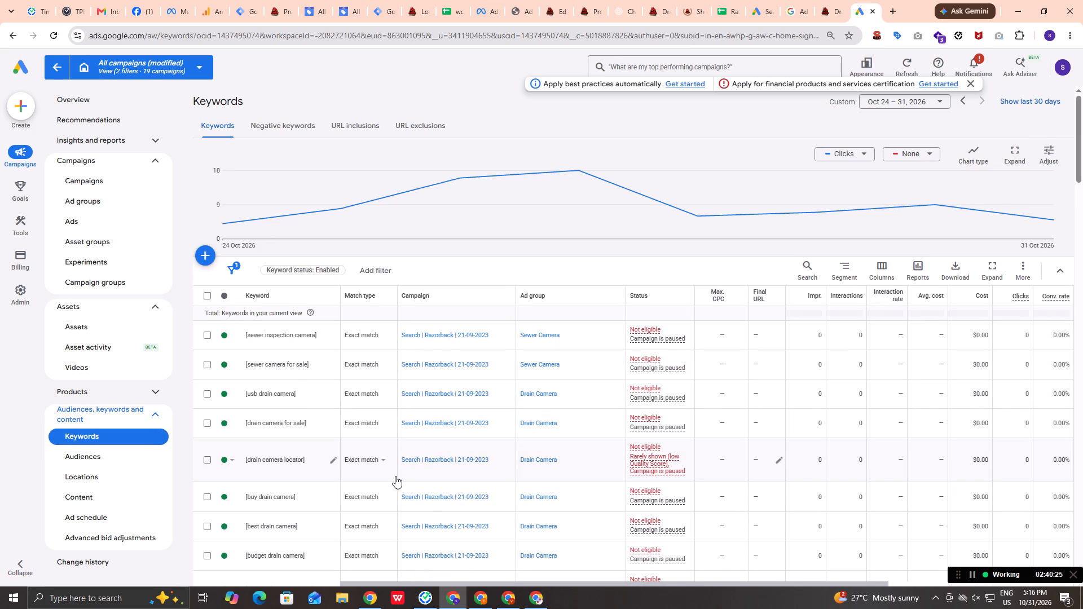
pyautogui.click(194, 65)
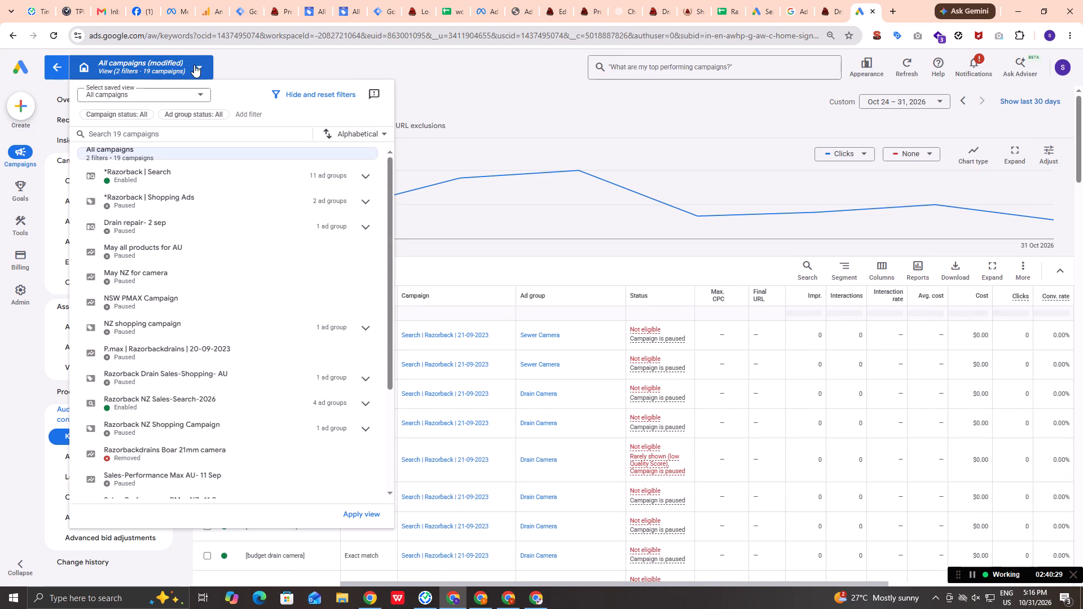
pyautogui.click(128, 114)
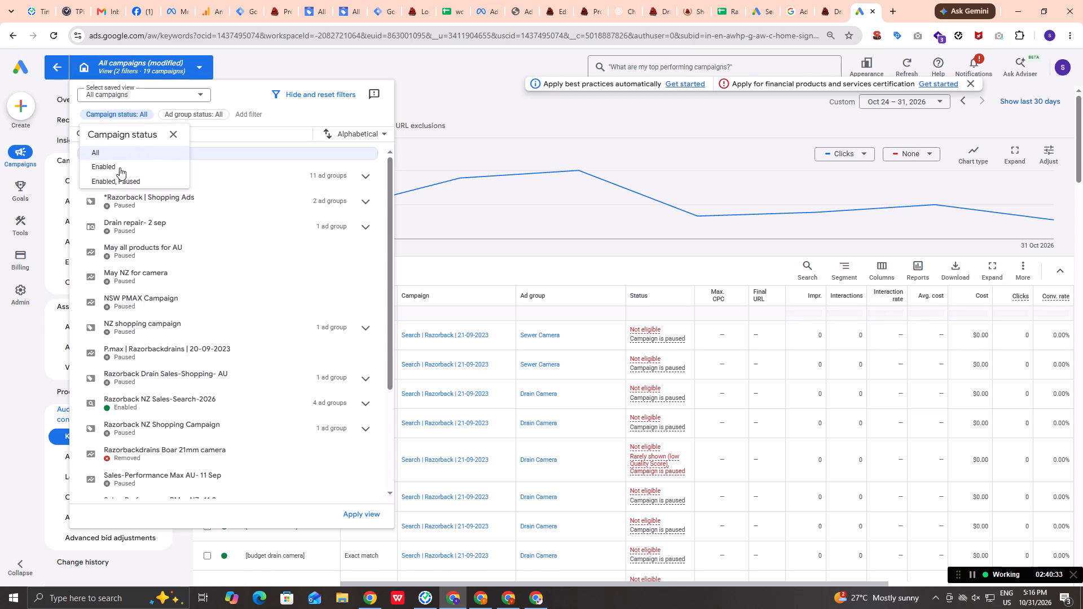
pyautogui.click(120, 167)
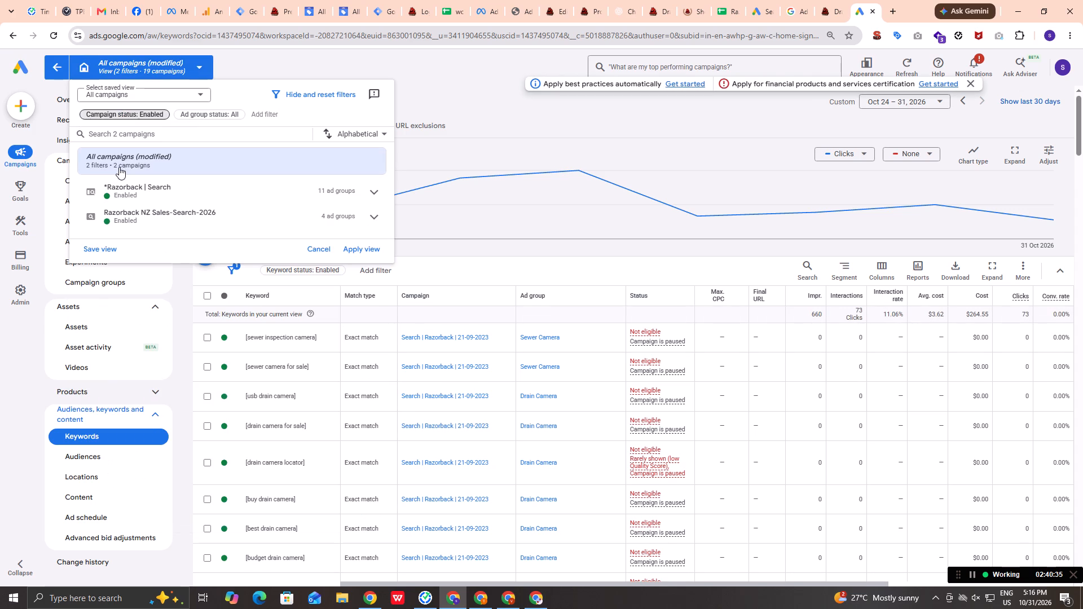
pyautogui.click(367, 244)
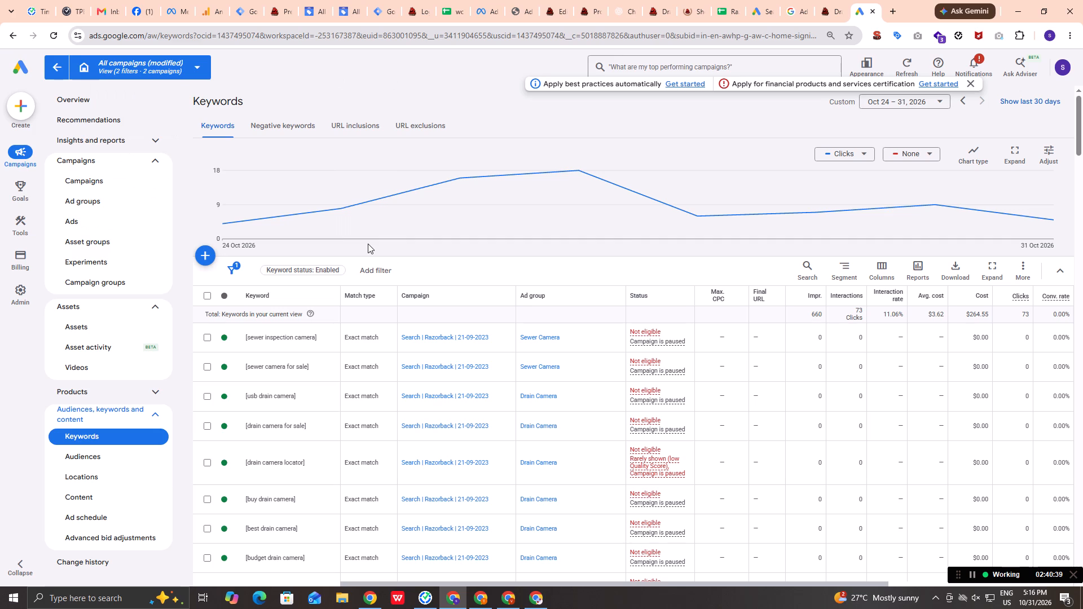
# Examine the keywords of the enabled campaigns, checking match type, ad group, status, impressions and cost.
pyautogui.scroll(-17, 535, 372)
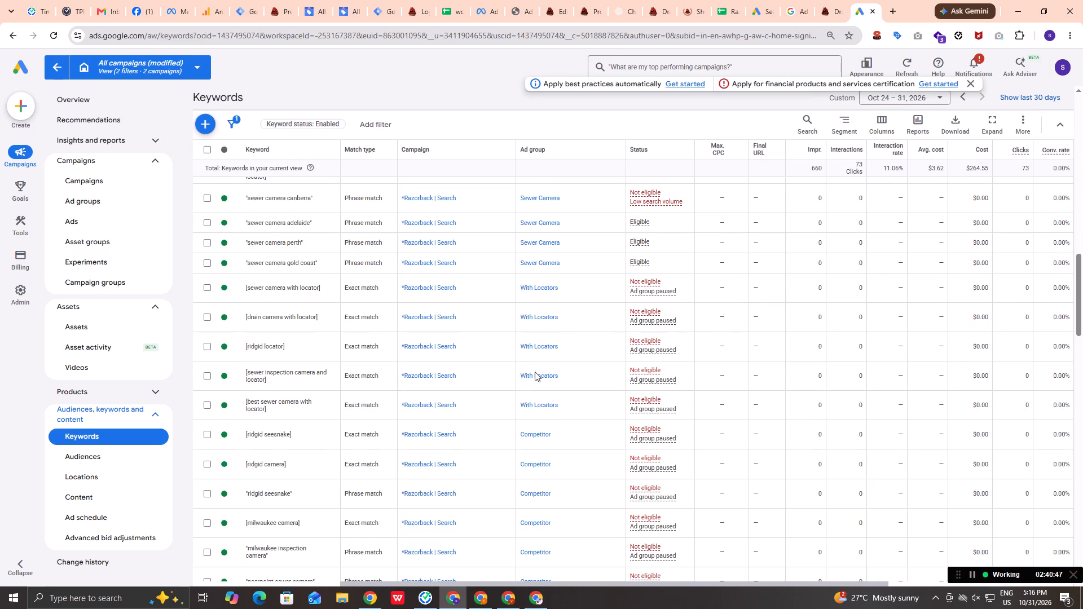
pyautogui.scroll(7, 535, 372)
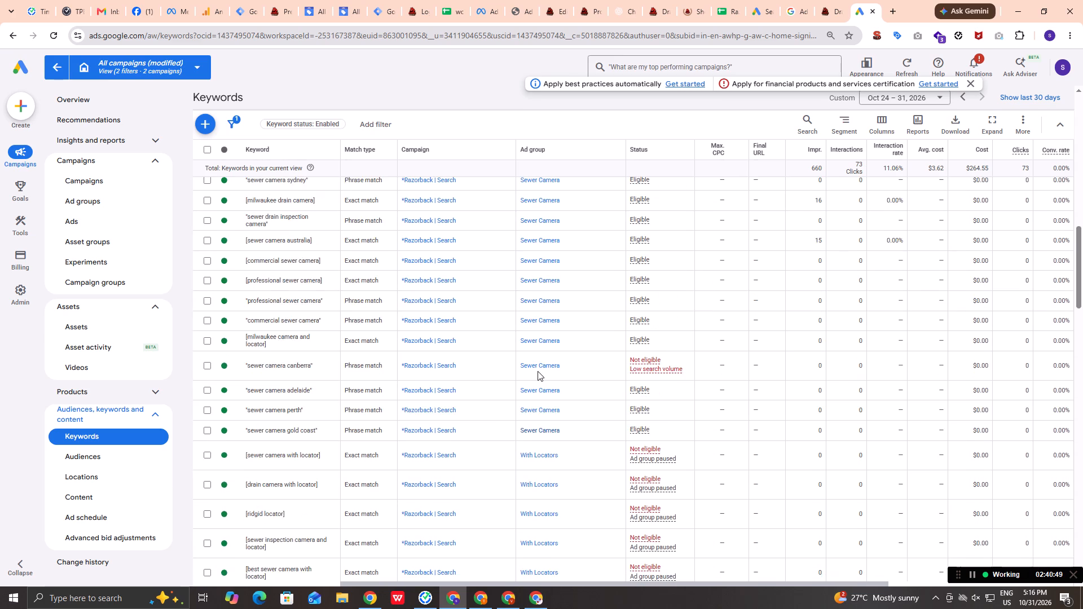
pyautogui.scroll(16, 538, 371)
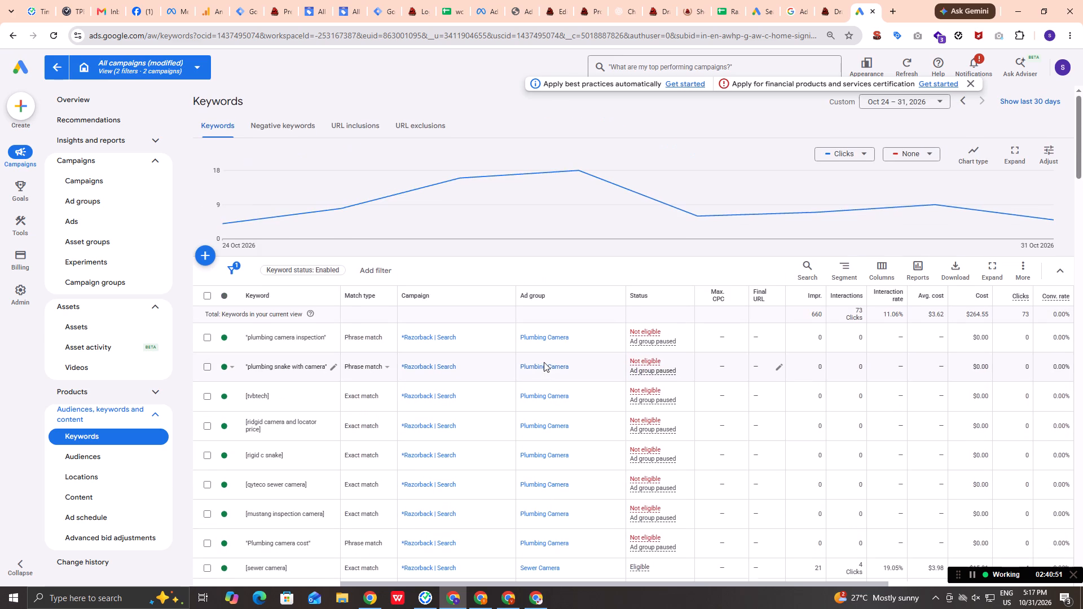
# Switch to the Razorback Drain Ads Report-24-Oct-26 spreadsheet and delete its Location sheet.
pyautogui.click(735, 0)
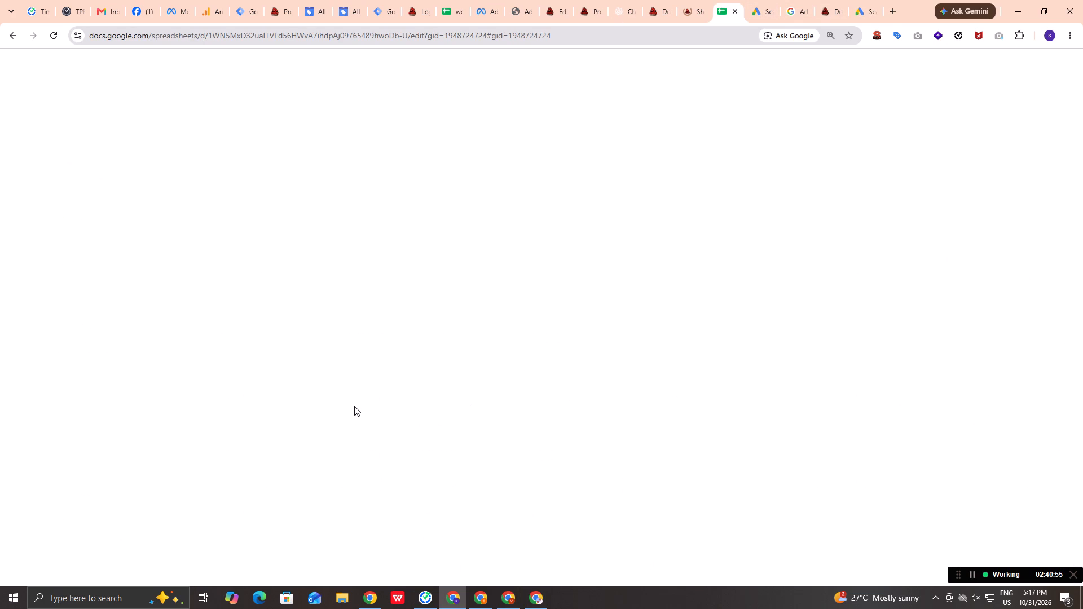
pyautogui.rightClick(331, 566)
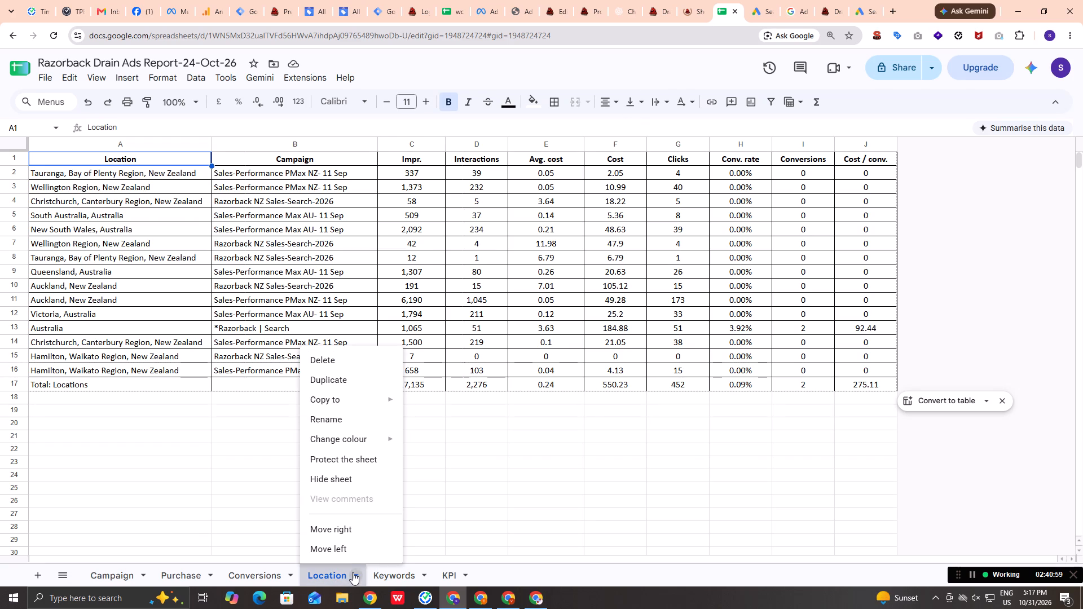
pyautogui.click(338, 361)
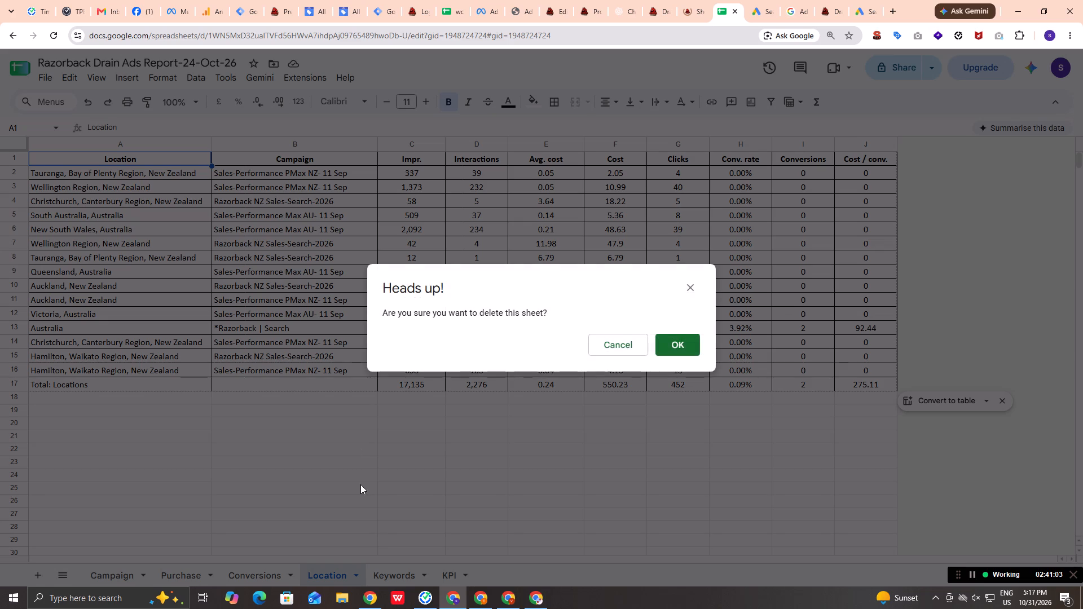
pyautogui.click(670, 349)
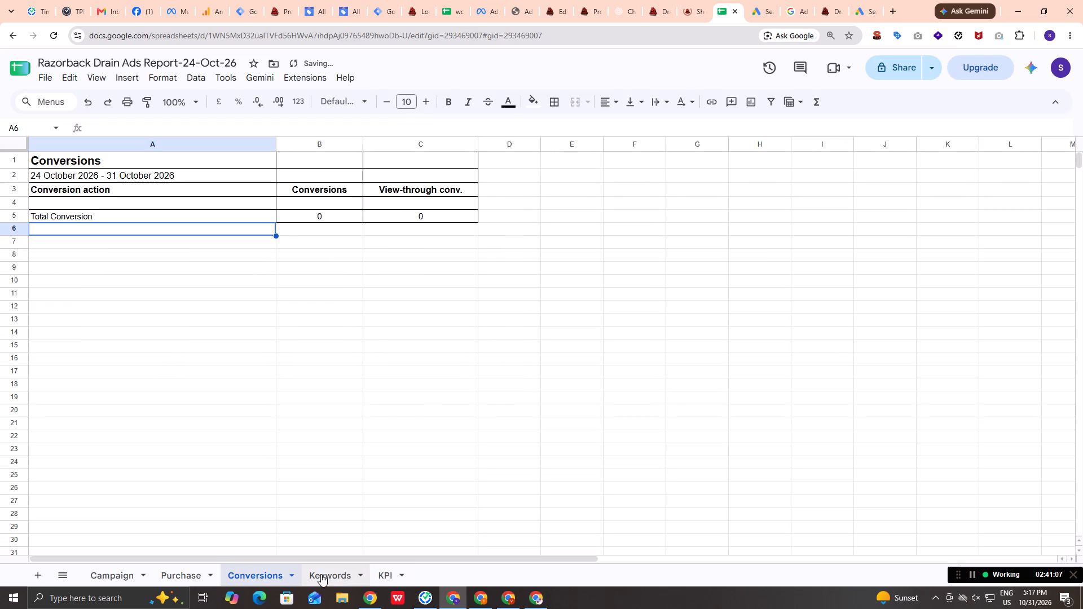
# Consult the spreadsheet's Keywords sheet, and download the Google Ads Keywords report for Oct 24 – 31, 2026 as Excel .csv.
pyautogui.click(320, 573)
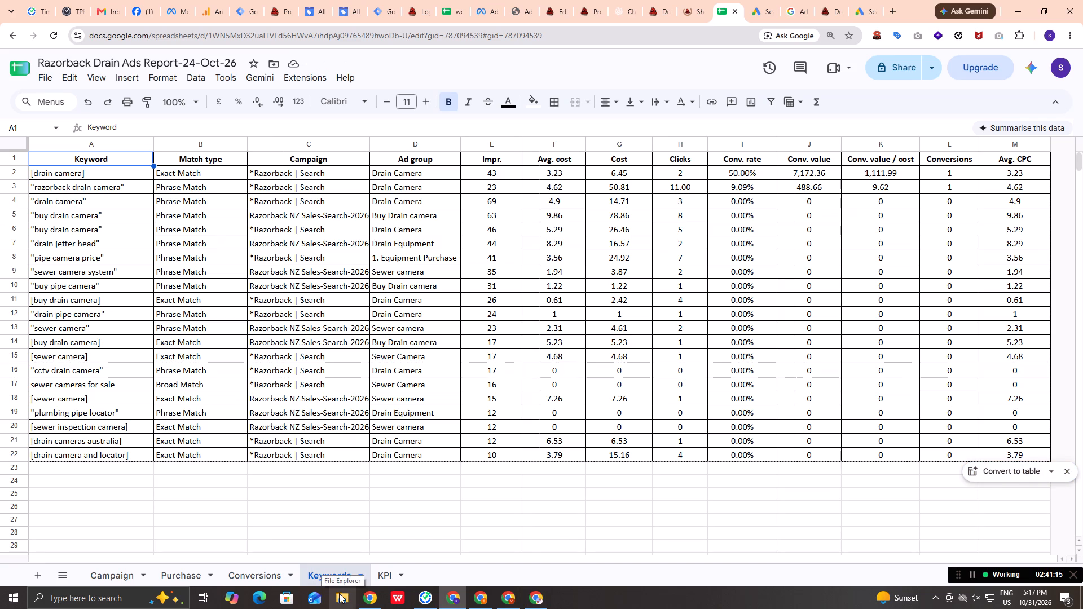
pyautogui.click(856, 11)
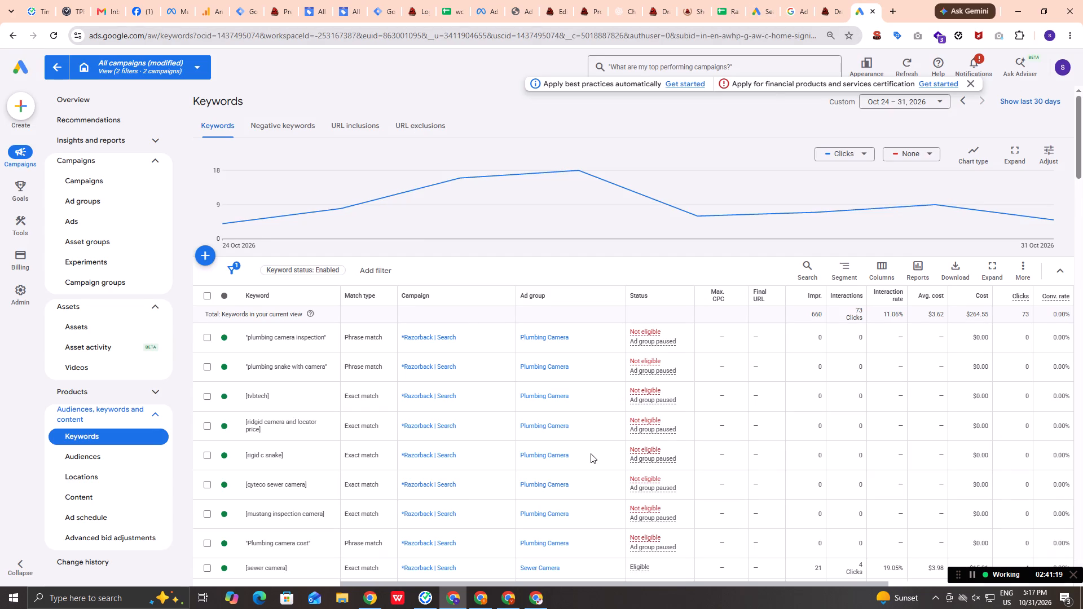
pyautogui.click(955, 271)
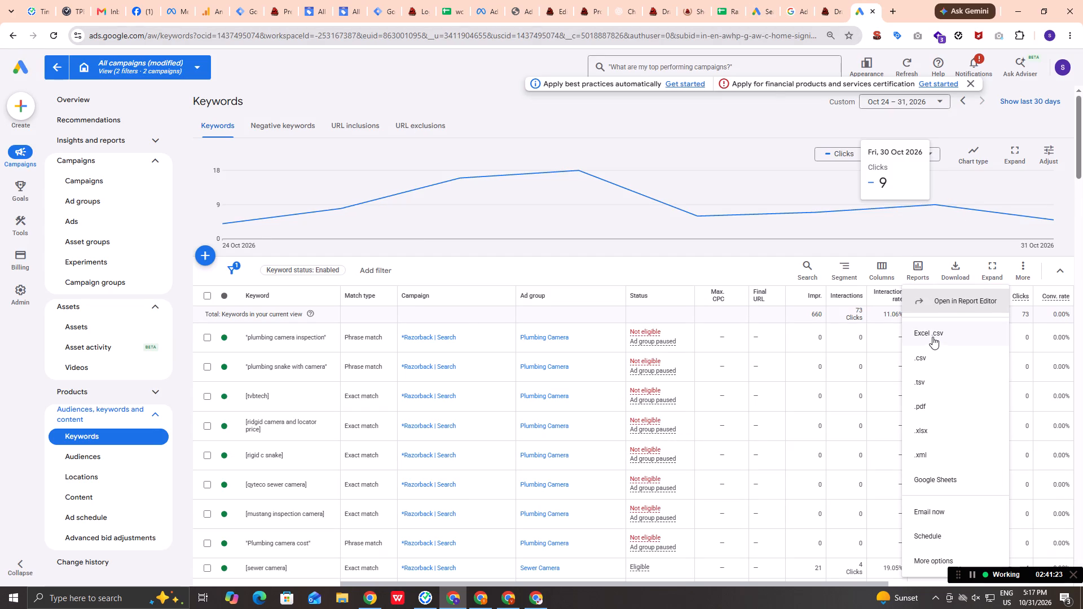
pyautogui.click(932, 334)
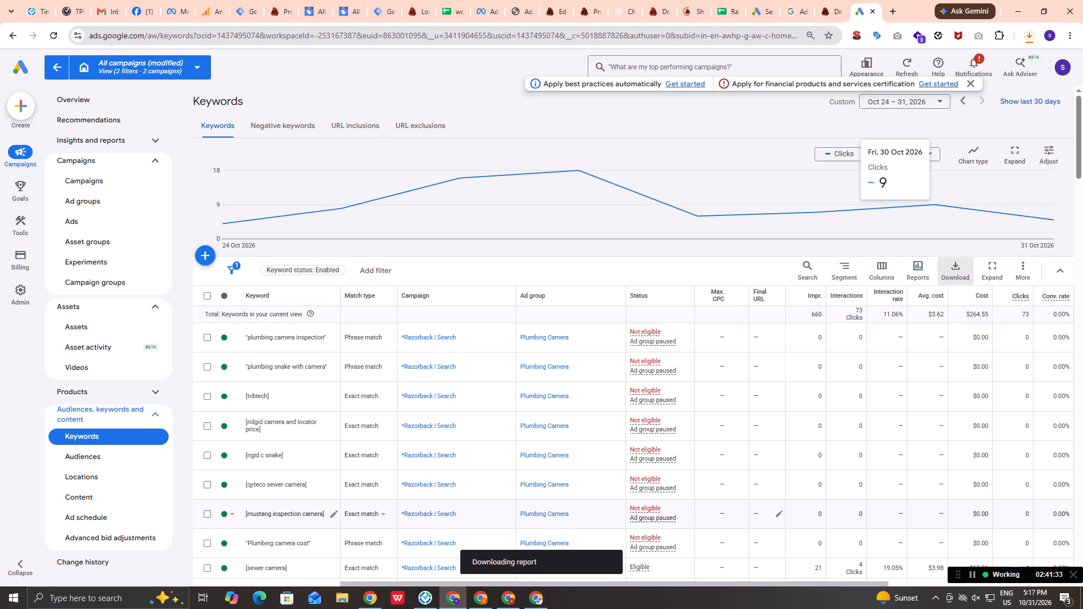
# Switch to Meta Ads Manager and set the campaigns table's date range to 24 Oct 2026 – 31 Oct 2026.
pyautogui.click(491, 7)
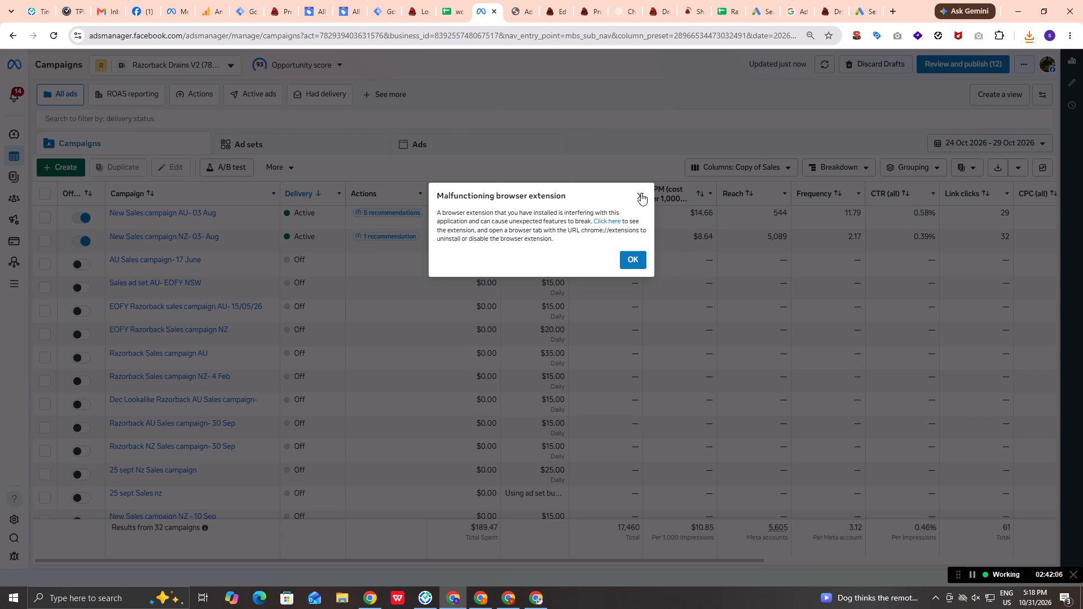
pyautogui.click(641, 193)
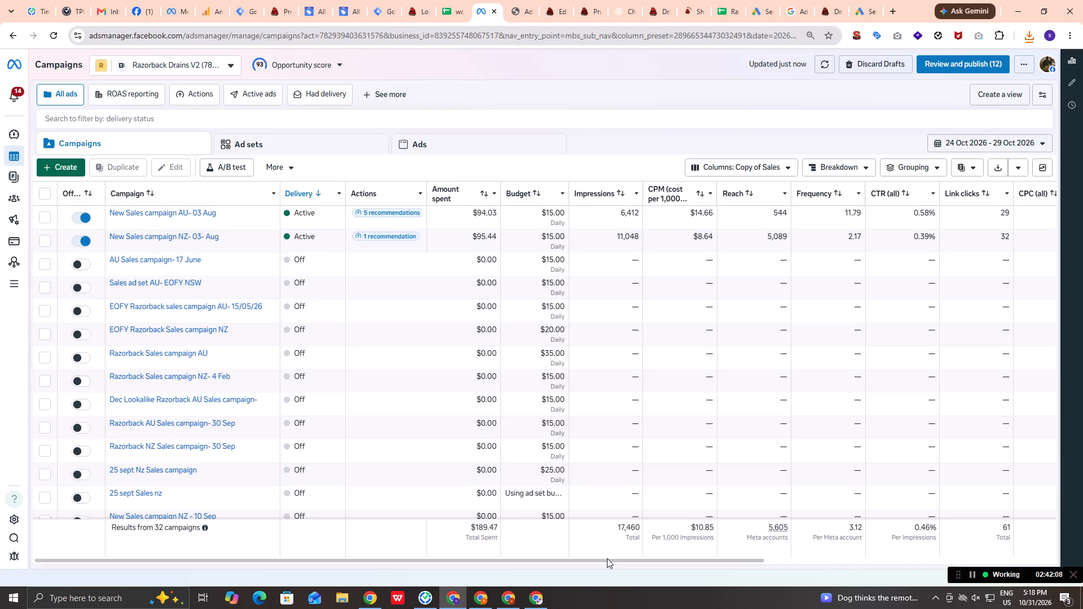
pyautogui.moveTo(607, 561); pyautogui.dragTo(640, 562)
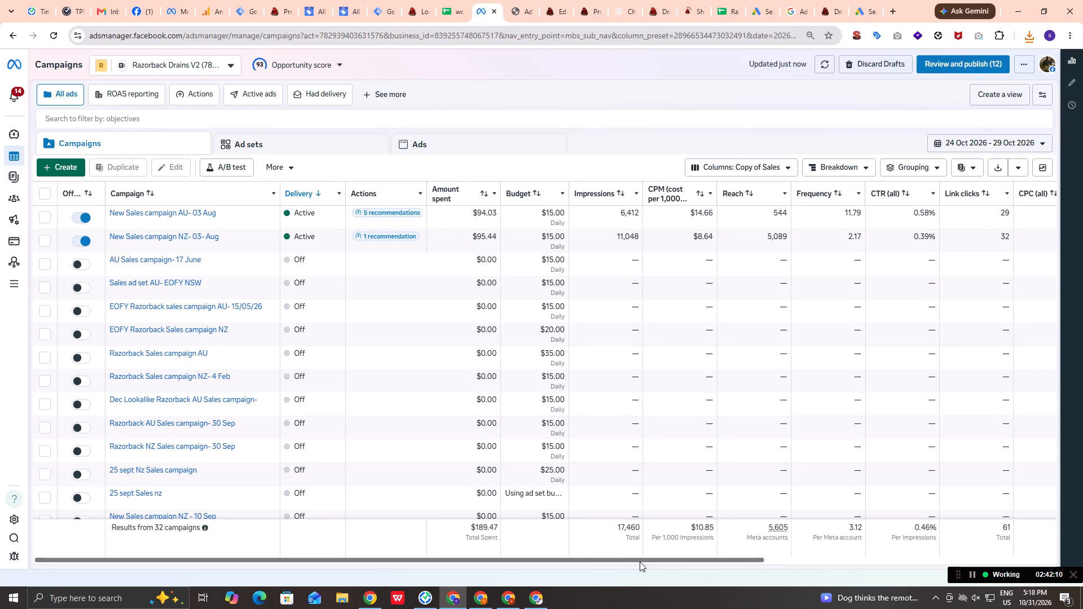
pyautogui.moveTo(640, 562); pyautogui.dragTo(773, 545)
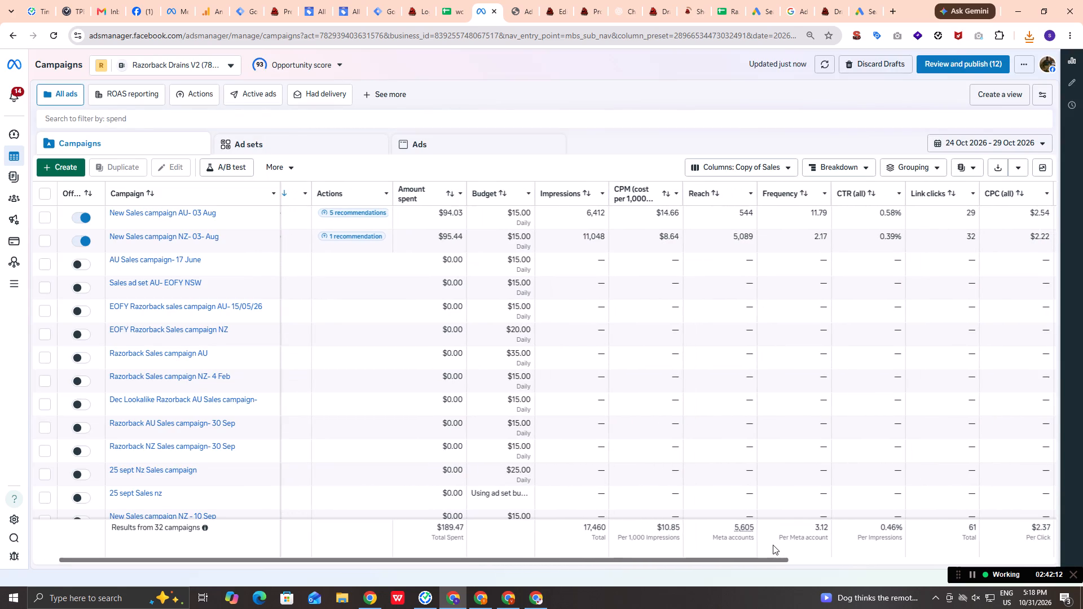
pyautogui.moveTo(773, 545); pyautogui.dragTo(1082, 563)
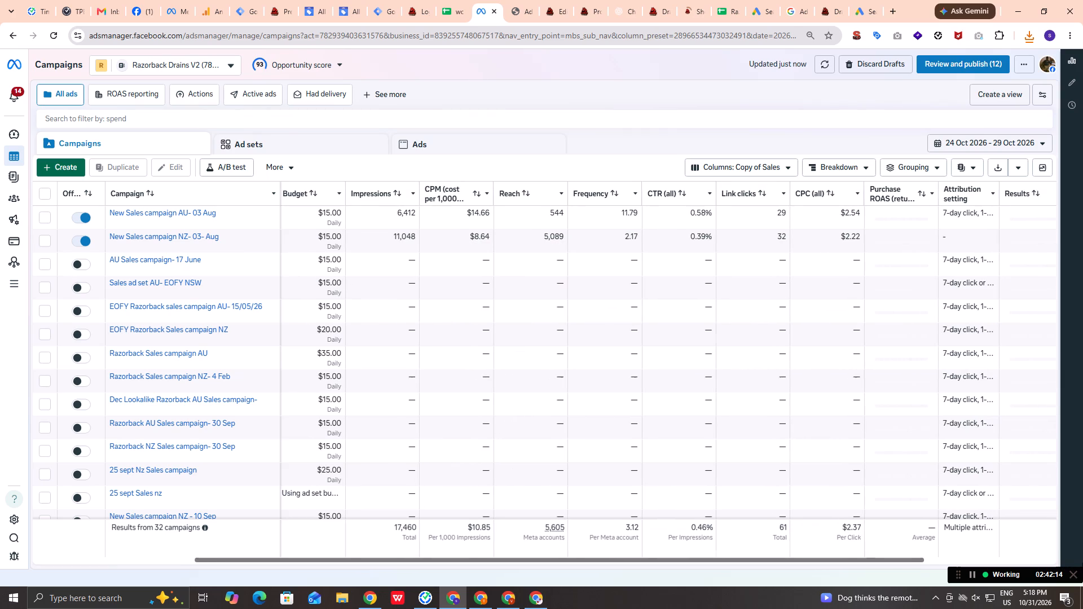
pyautogui.moveTo(1082, 563); pyautogui.dragTo(1082, 561)
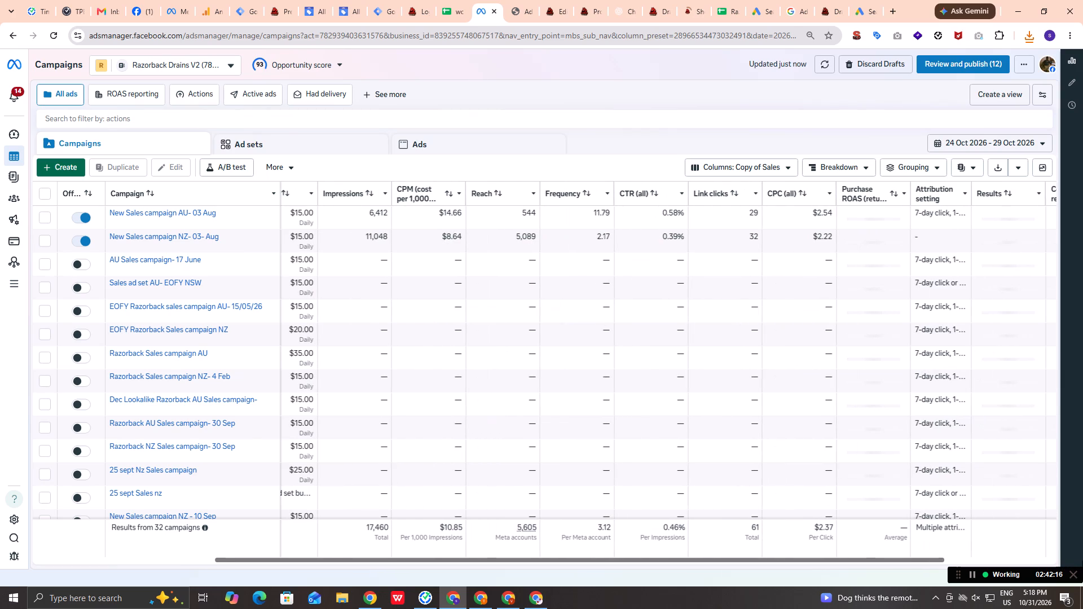
pyautogui.moveTo(932, 559); pyautogui.dragTo(1022, 563)
pyautogui.moveTo(1022, 563); pyautogui.dragTo(1073, 563)
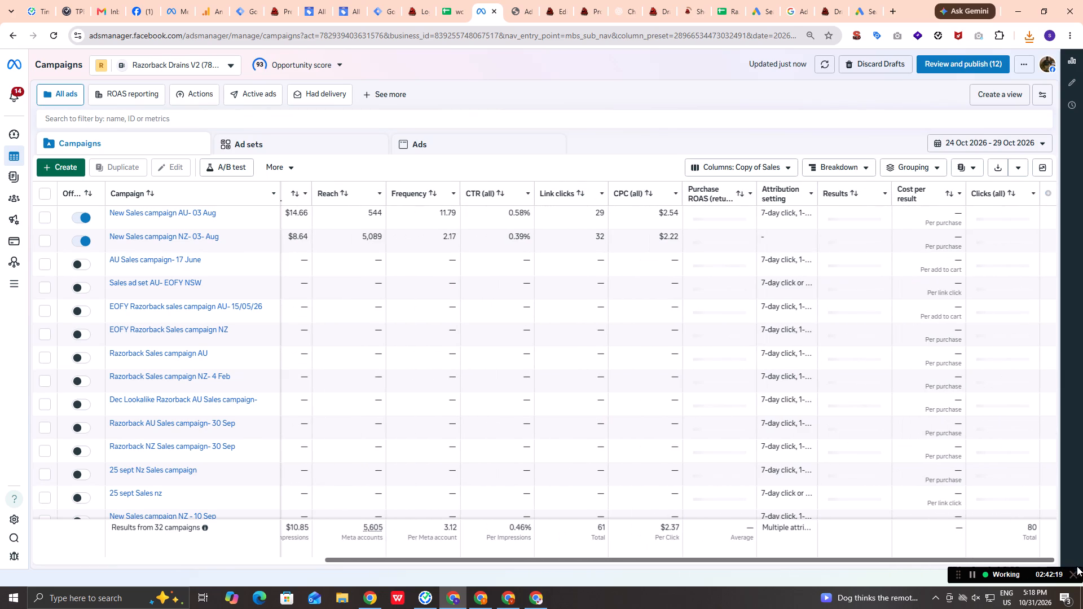
pyautogui.click(996, 142)
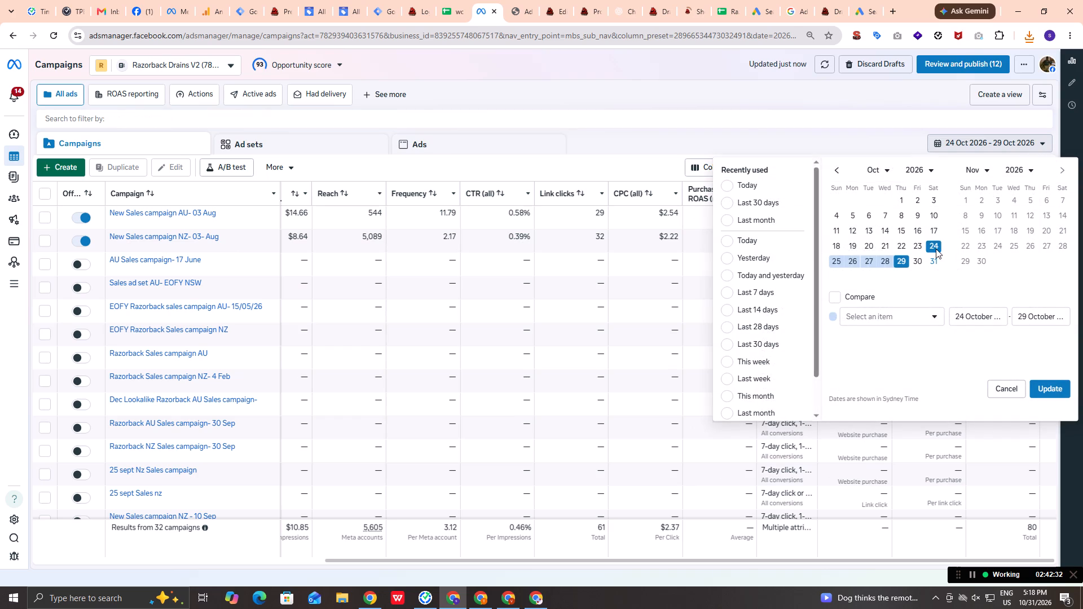
pyautogui.click(936, 249)
pyautogui.click(937, 259)
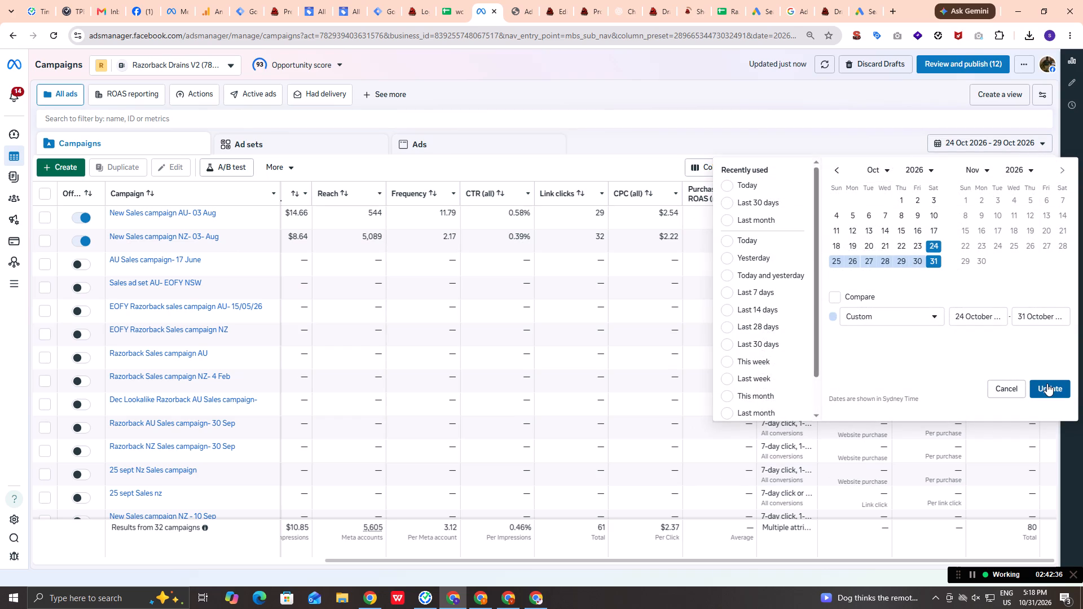
pyautogui.click(1047, 383)
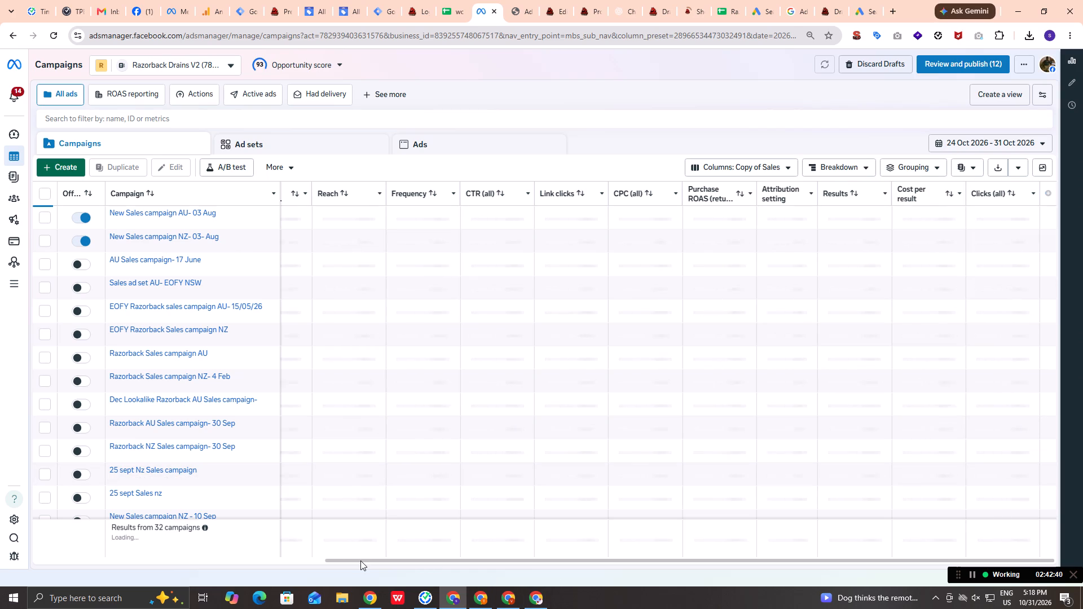
# Check the metric columns of the Razorback Drains V2 campaigns and export the campaigns table data.
pyautogui.moveTo(359, 561); pyautogui.dragTo(218, 558)
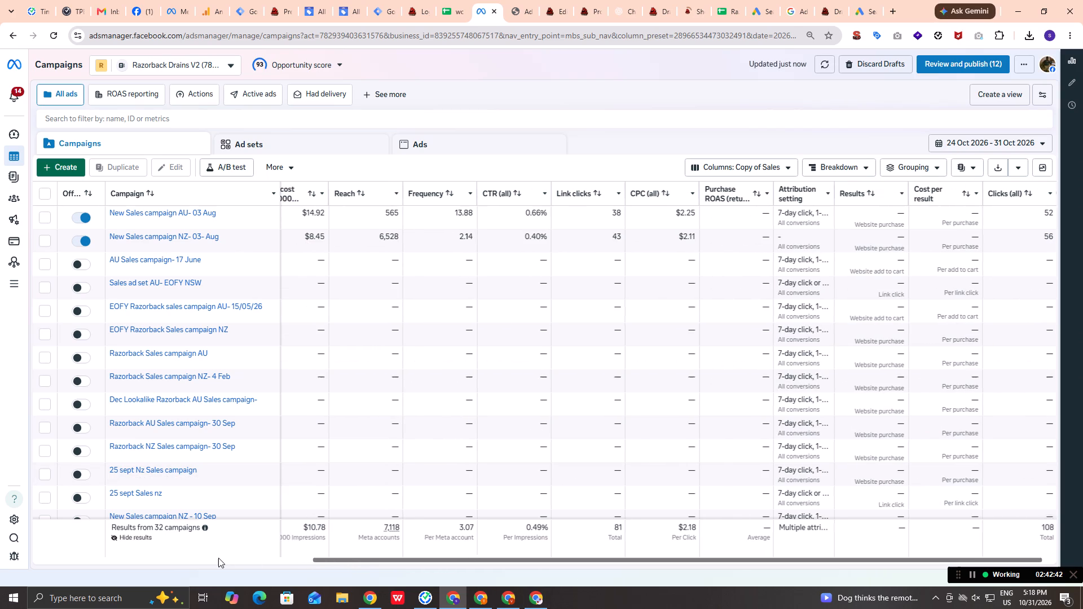
pyautogui.moveTo(218, 558); pyautogui.dragTo(152, 553)
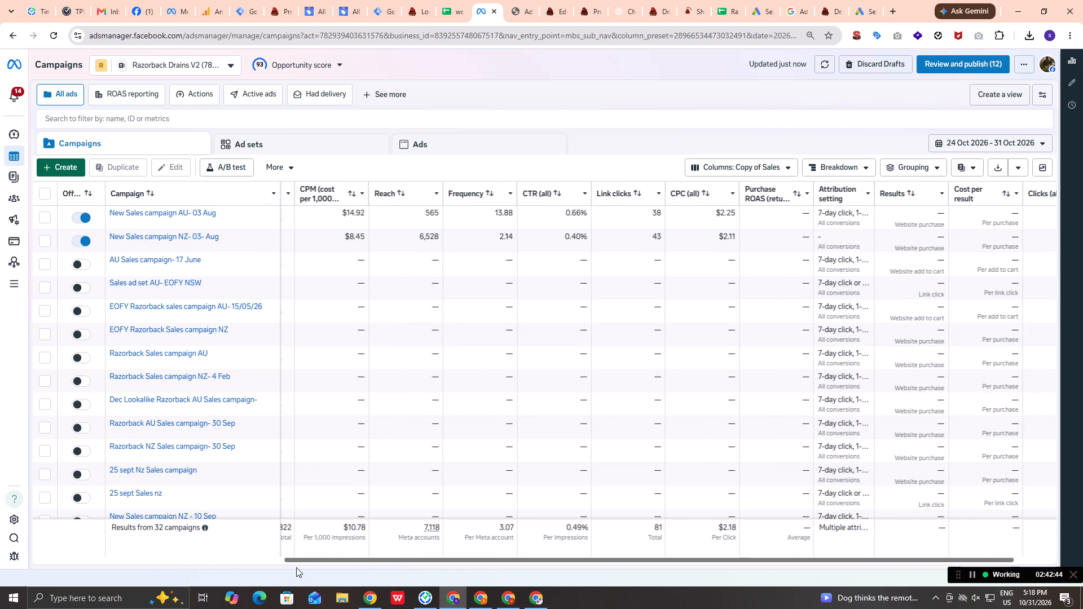
pyautogui.moveTo(300, 562); pyautogui.dragTo(177, 563)
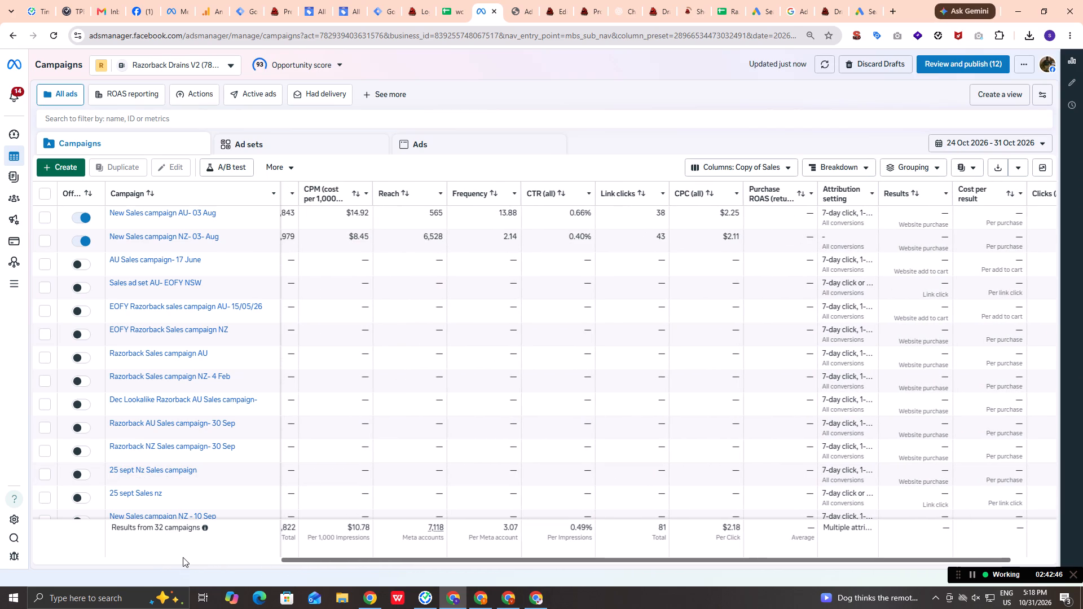
pyautogui.moveTo(313, 557); pyautogui.dragTo(137, 559)
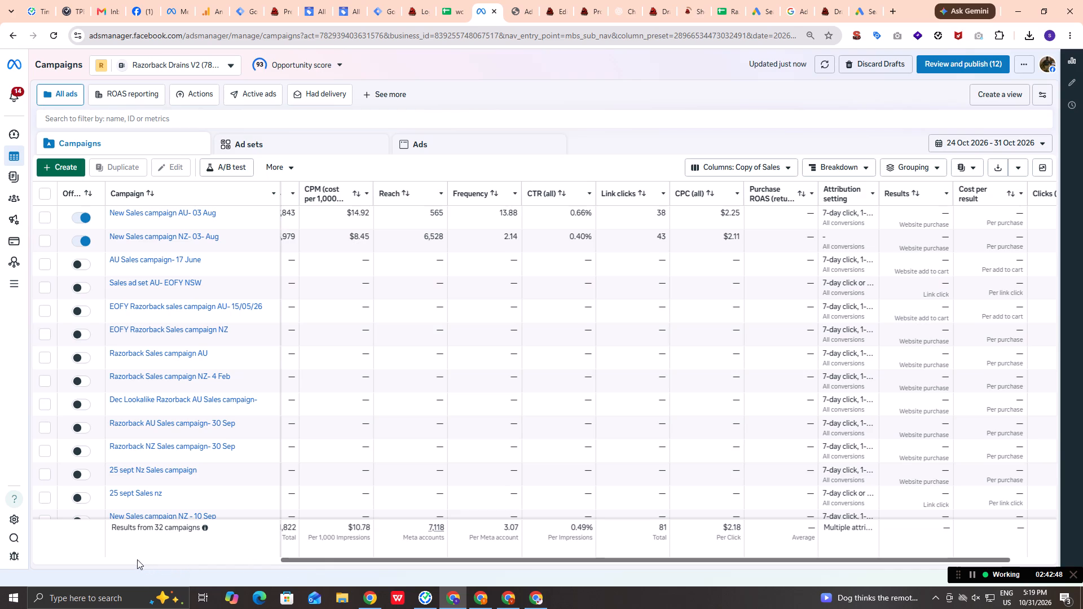
pyautogui.moveTo(137, 559); pyautogui.dragTo(133, 559)
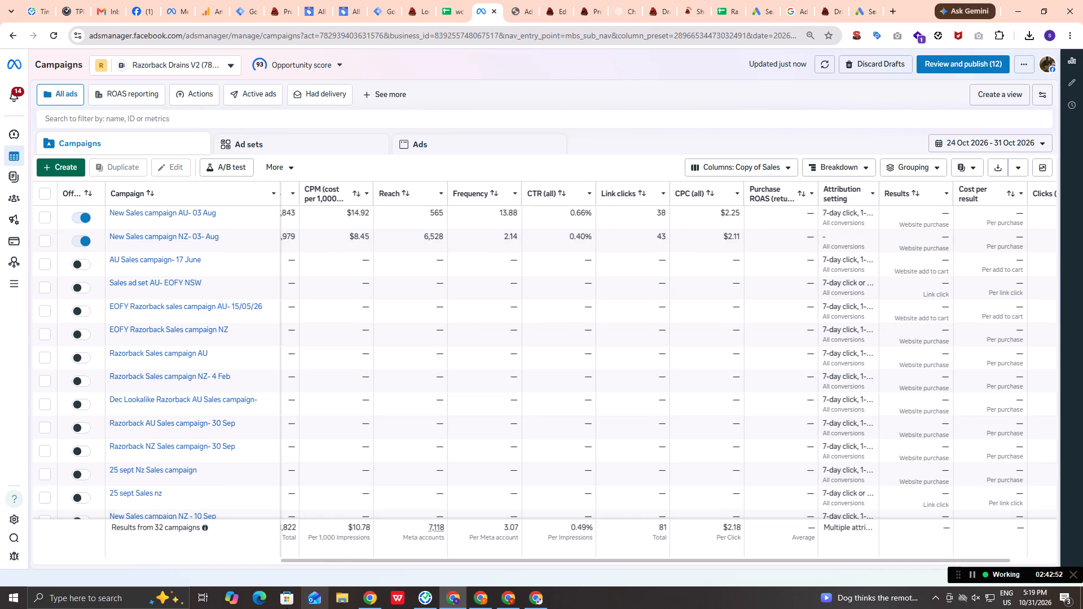
pyautogui.moveTo(293, 562); pyautogui.dragTo(175, 563)
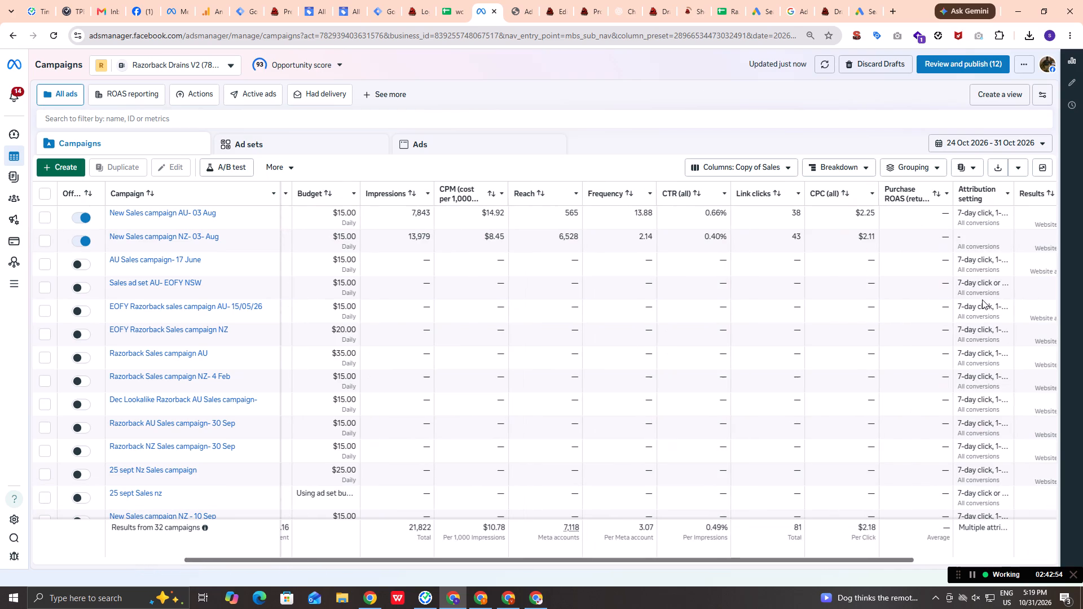
pyautogui.click(1000, 171)
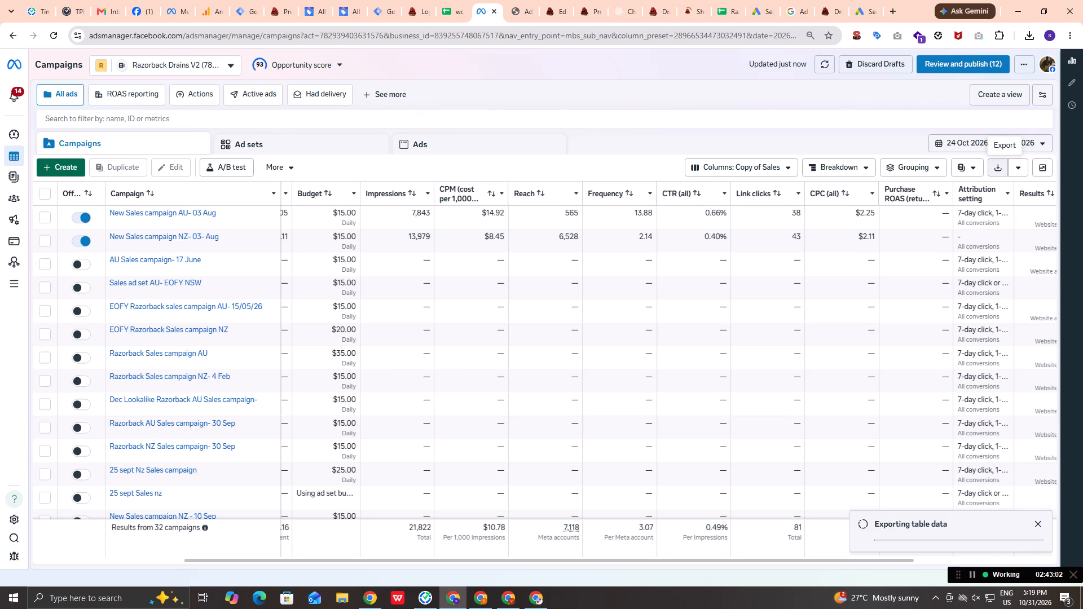
# Open the downloaded Search keyword report (12) file from the recent downloads.
pyautogui.click(1032, 41)
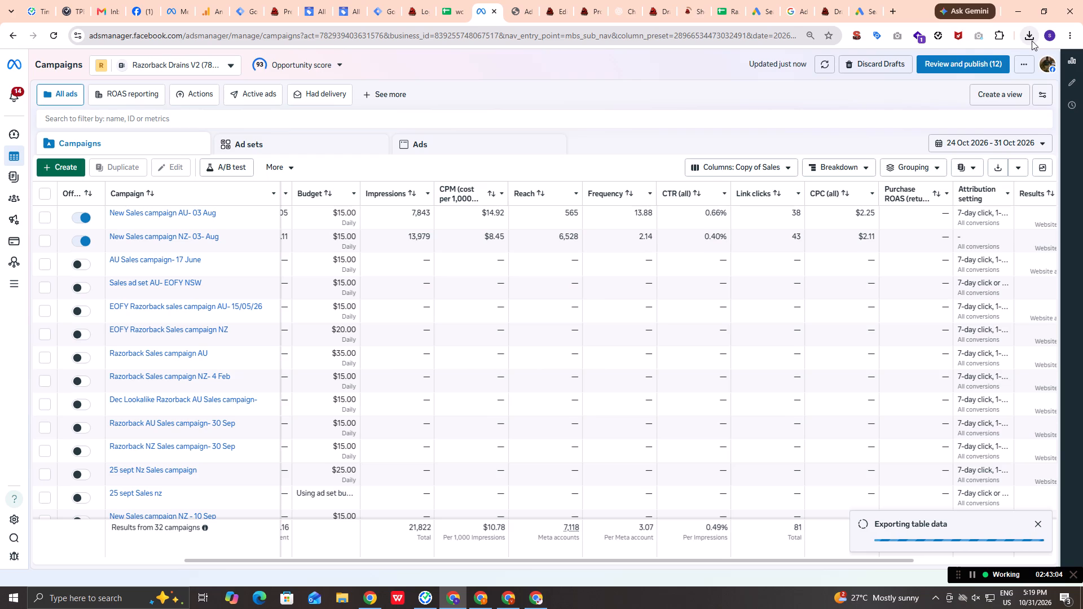
pyautogui.click(959, 83)
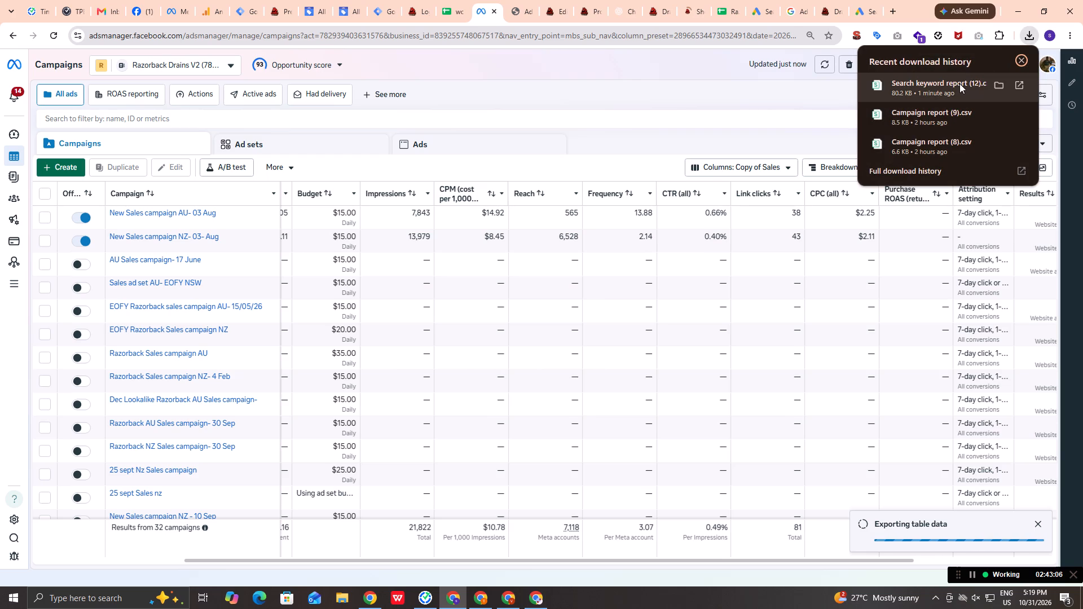
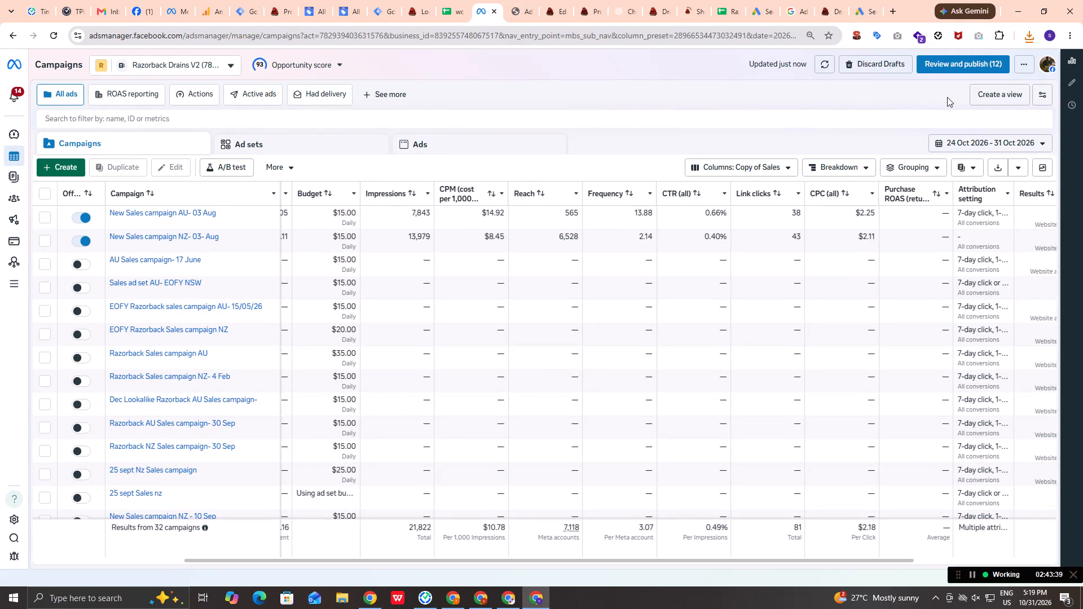
# Open the downloaded Search keyword report (12).csv in WPS Office from the recent download history.
pyautogui.click(1026, 40)
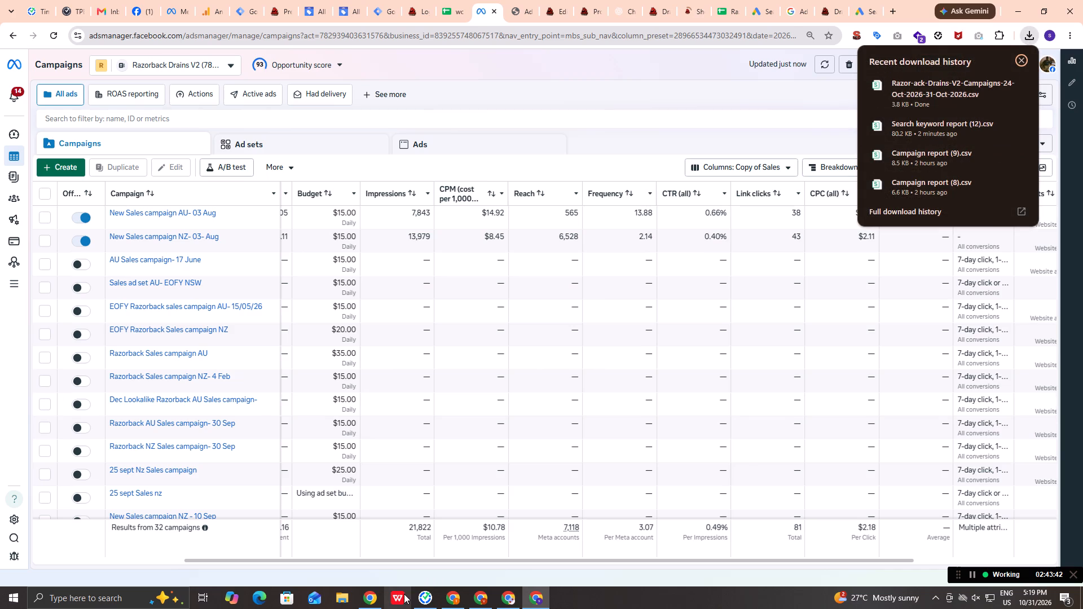
pyautogui.click(913, 129)
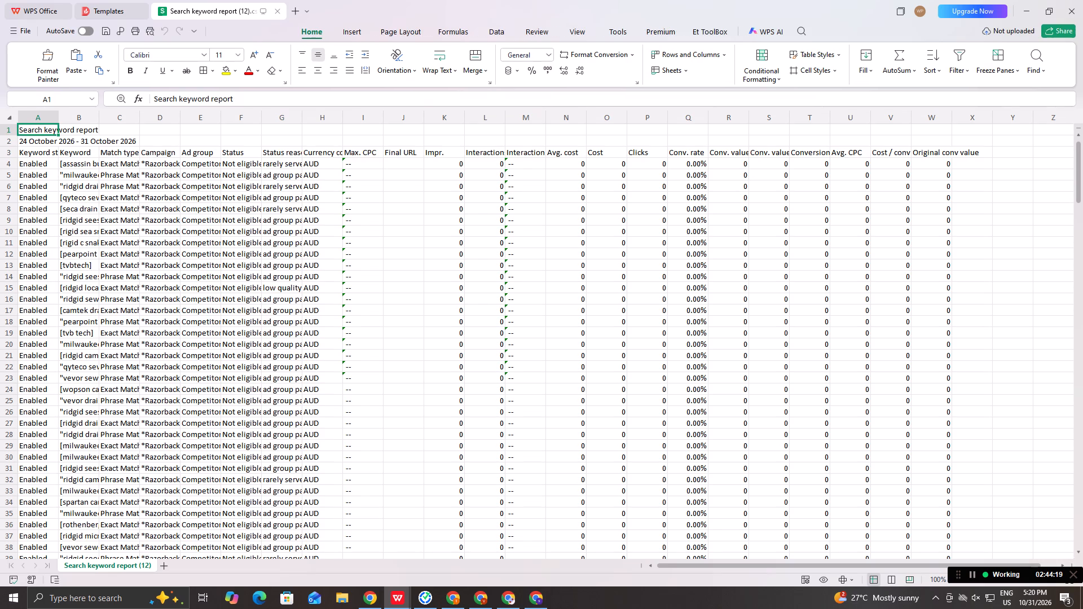
# Delete the report title and date range rows above the column headers of the keyword report.
pyautogui.moveTo(38, 129); pyautogui.dragTo(37, 141)
pyautogui.rightClick(37, 141)
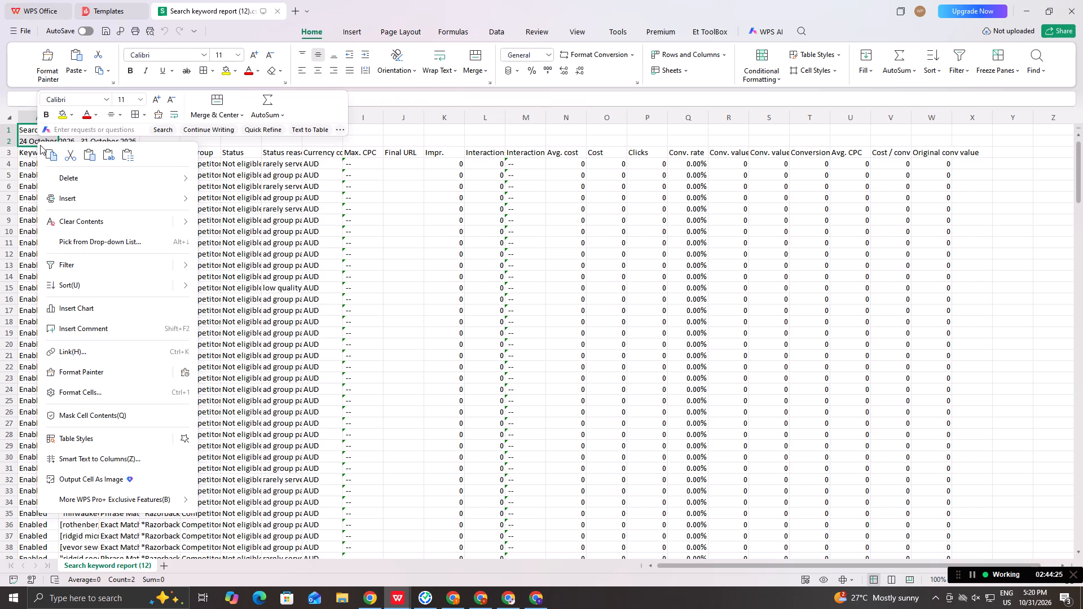
pyautogui.click(125, 176)
pyautogui.click(239, 218)
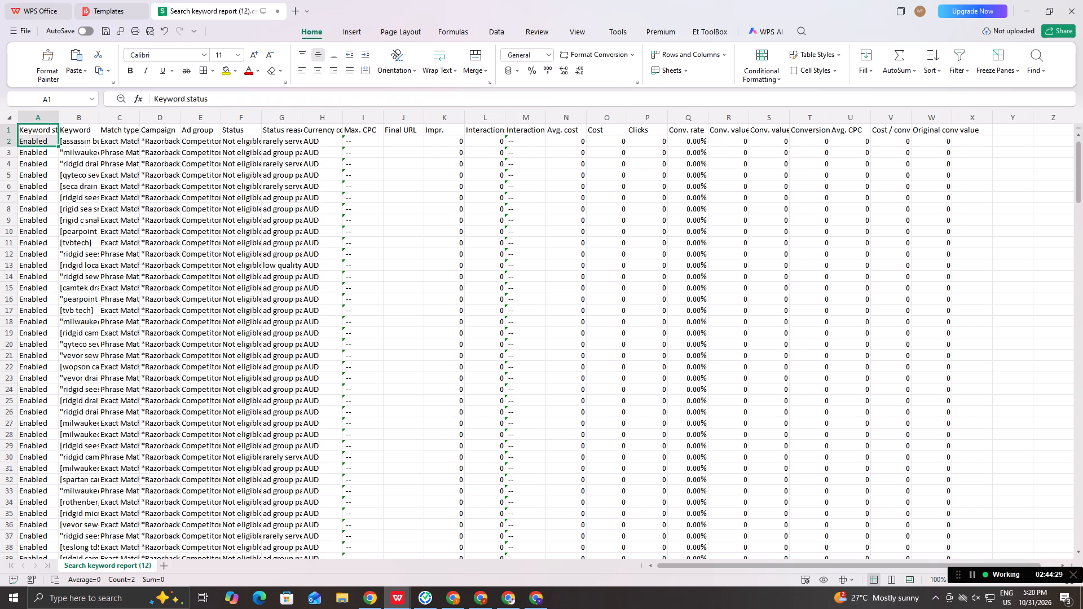
# Delete all the totals rows below the last keyword, from Total: Enabled keywords through Total: Performance Max.
pyautogui.scroll(-4, 252, 306)
pyautogui.scroll(1, 252, 306)
pyautogui.scroll(-4, 252, 306)
pyautogui.scroll(1, 252, 306)
pyautogui.scroll(-4, 252, 306)
pyautogui.scroll(1, 252, 306)
pyautogui.scroll(-8, 252, 306)
pyautogui.scroll(1, 252, 306)
pyautogui.scroll(-2, 252, 306)
pyautogui.scroll(1, 252, 306)
pyautogui.scroll(-5, 252, 306)
pyautogui.scroll(1, 252, 306)
pyautogui.scroll(-4, 252, 306)
pyautogui.scroll(1, 252, 306)
pyautogui.scroll(-1, 252, 306)
pyautogui.scroll(1, 252, 306)
pyautogui.scroll(-1, 252, 306)
pyautogui.scroll(1, 252, 306)
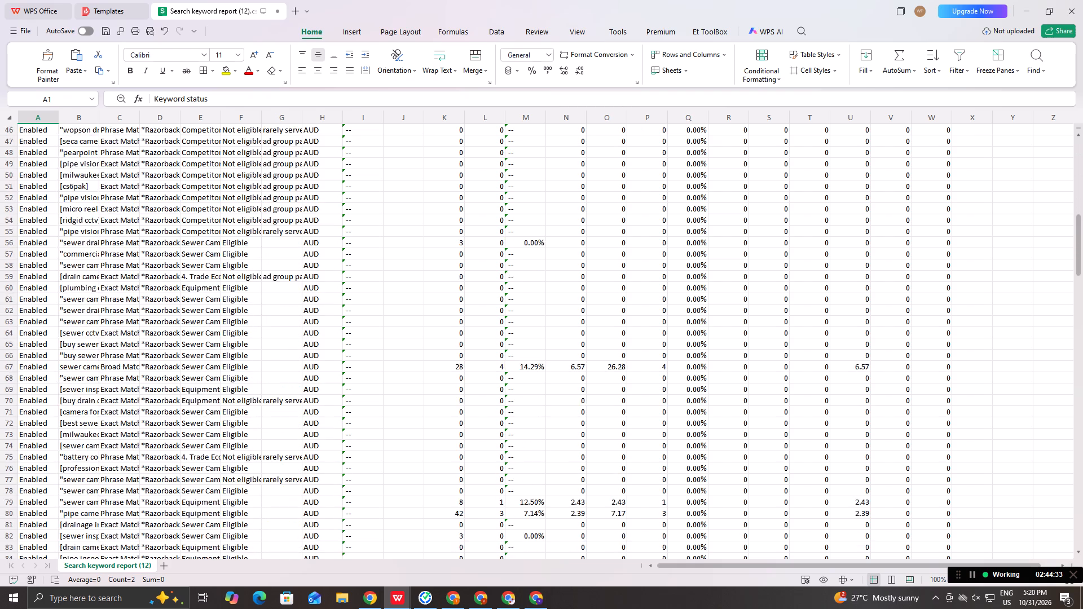
pyautogui.scroll(-18, 252, 306)
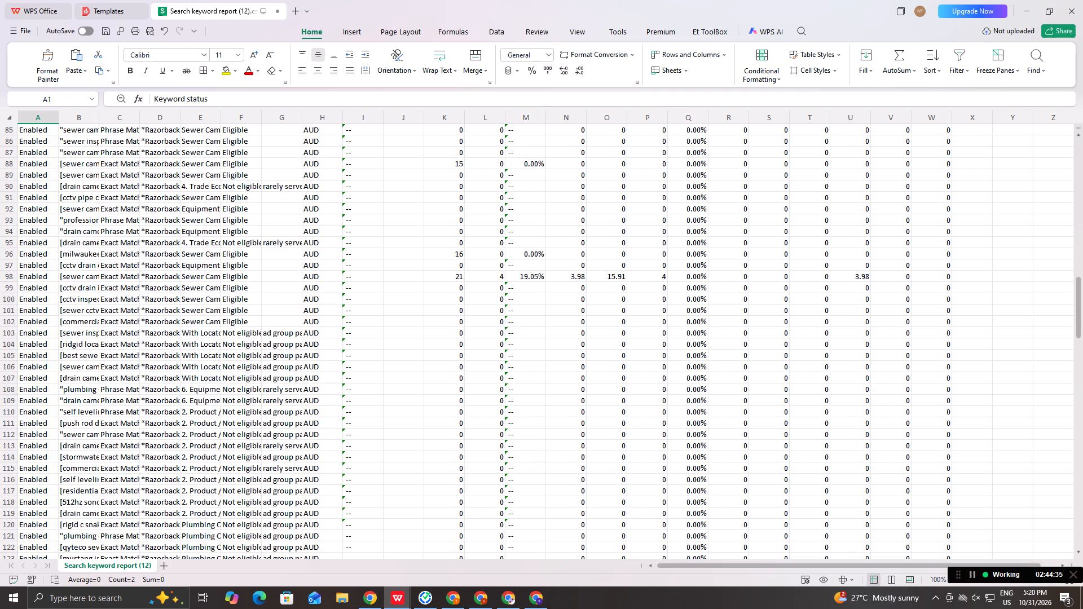
pyautogui.scroll(1, 252, 306)
pyautogui.scroll(-7, 252, 306)
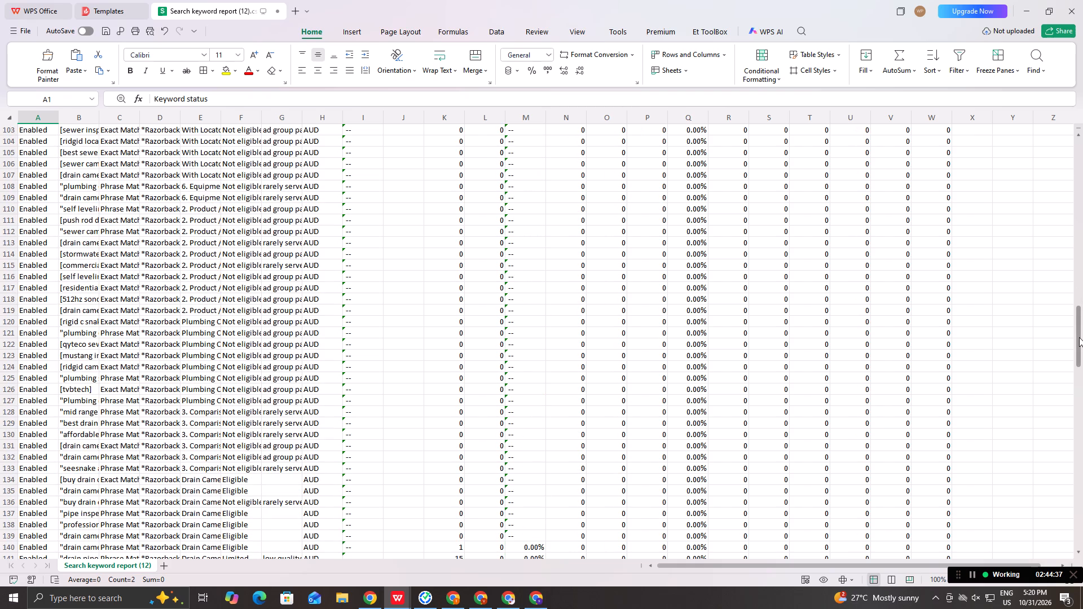
pyautogui.moveTo(1078, 338); pyautogui.dragTo(1077, 550)
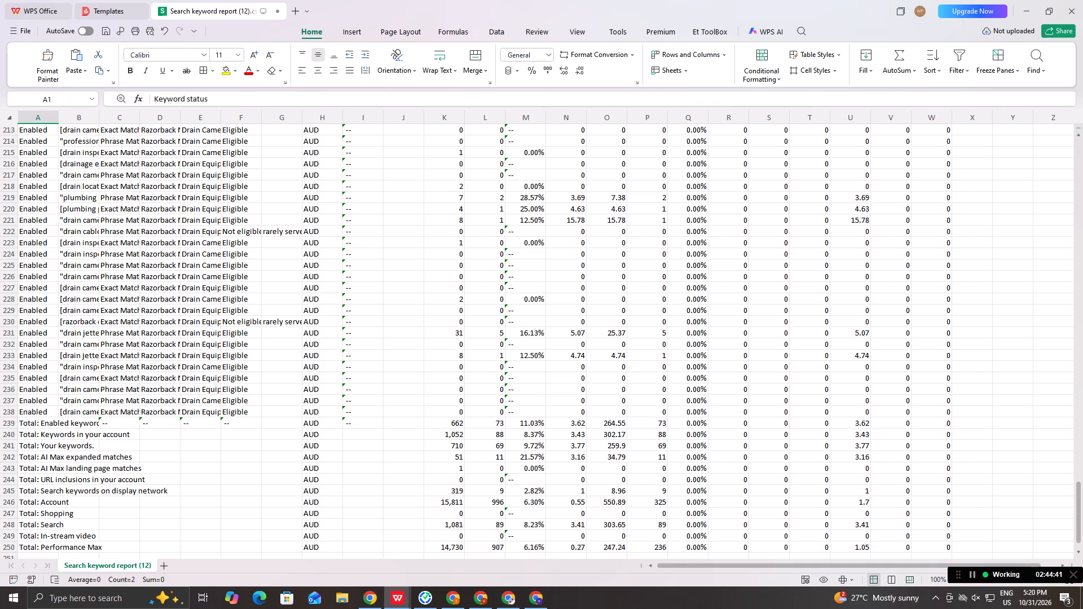
pyautogui.moveTo(33, 425); pyautogui.dragTo(19, 556)
pyautogui.scroll(-4, 29, 535)
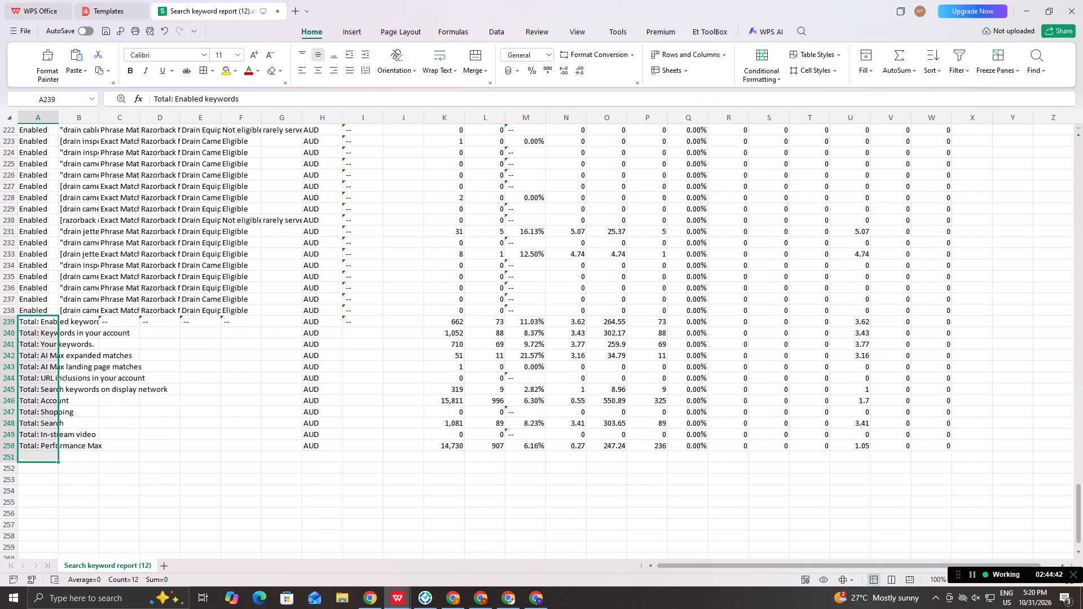
pyautogui.rightClick(61, 336)
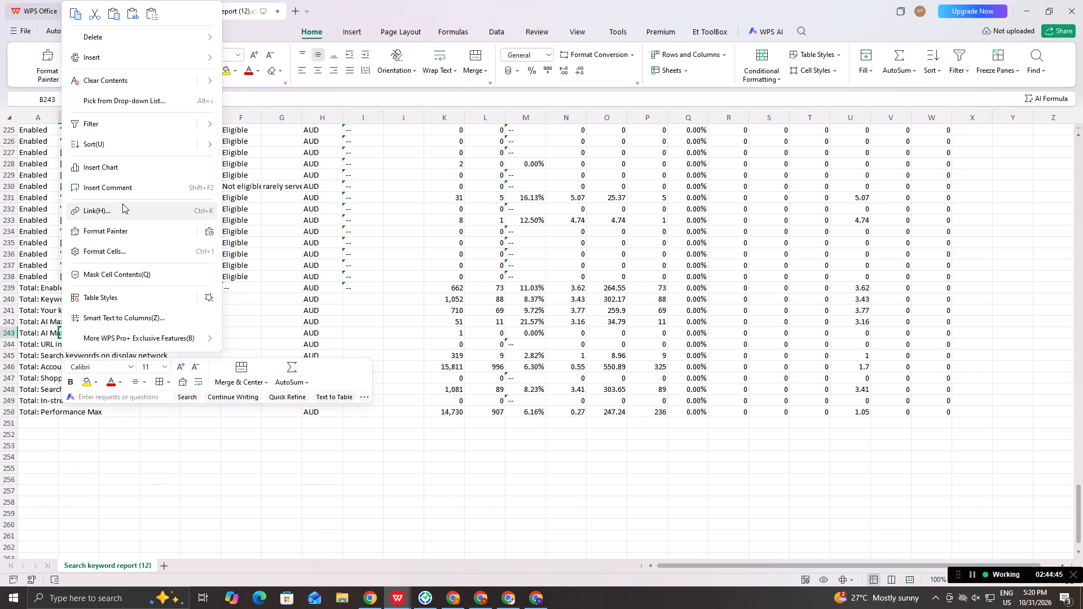
pyautogui.click(155, 34)
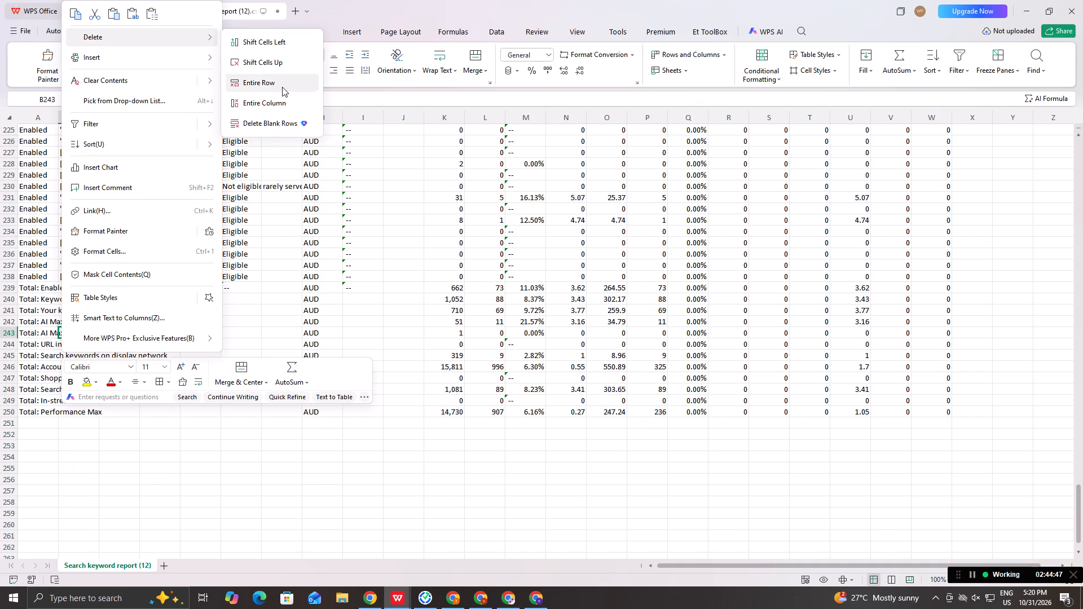
pyautogui.click(282, 87)
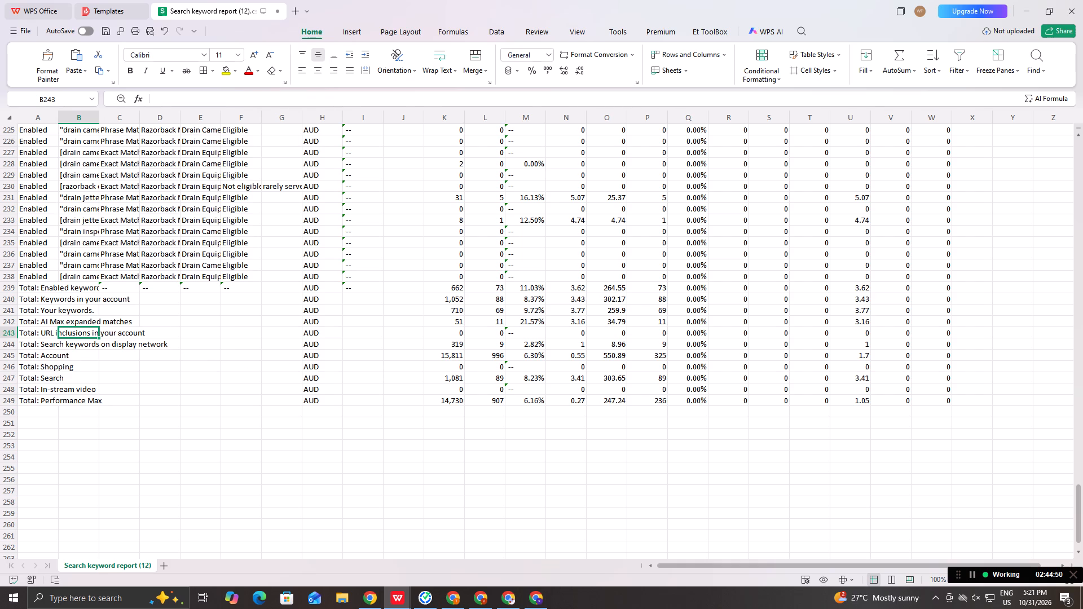
pyautogui.moveTo(38, 290); pyautogui.dragTo(30, 400)
pyautogui.rightClick(34, 362)
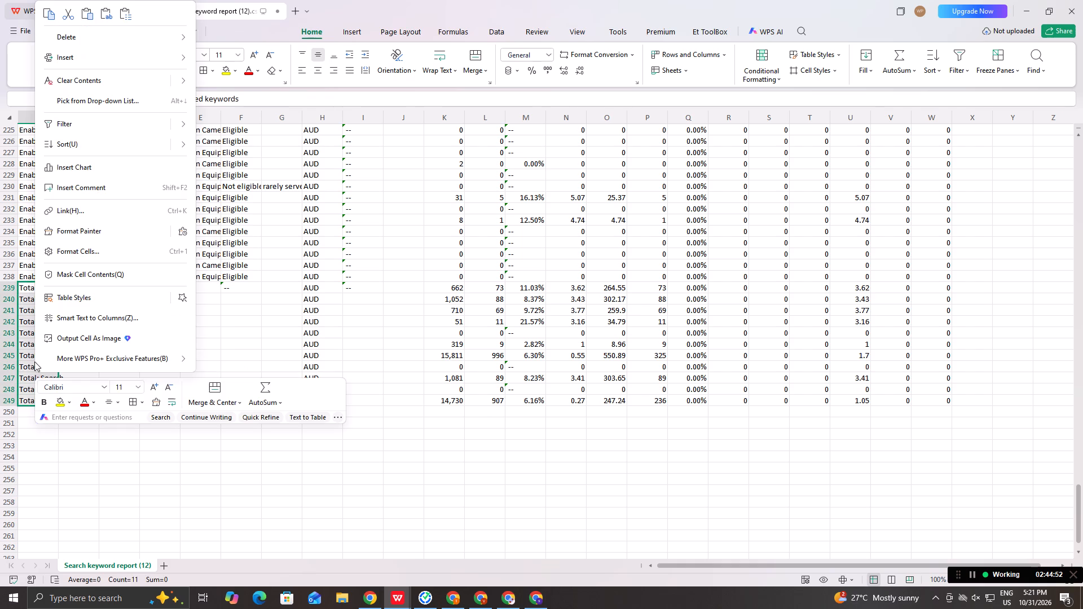
pyautogui.click(121, 36)
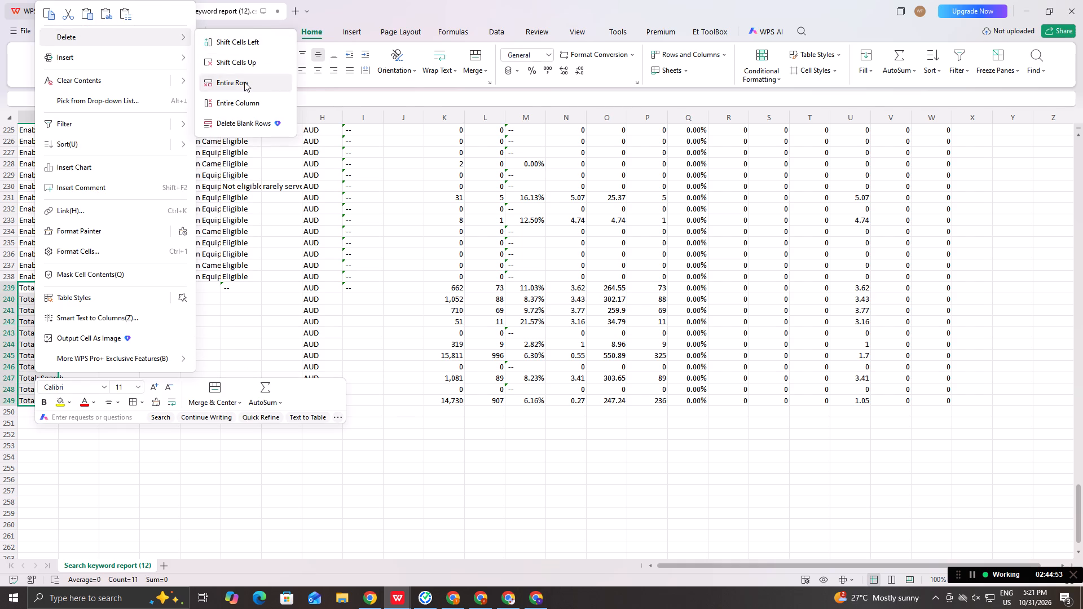
pyautogui.click(244, 82)
# Add filters to the header row of the keyword report.
pyautogui.scroll(4, 249, 332)
pyautogui.scroll(-1, 259, 352)
pyautogui.scroll(8, 259, 352)
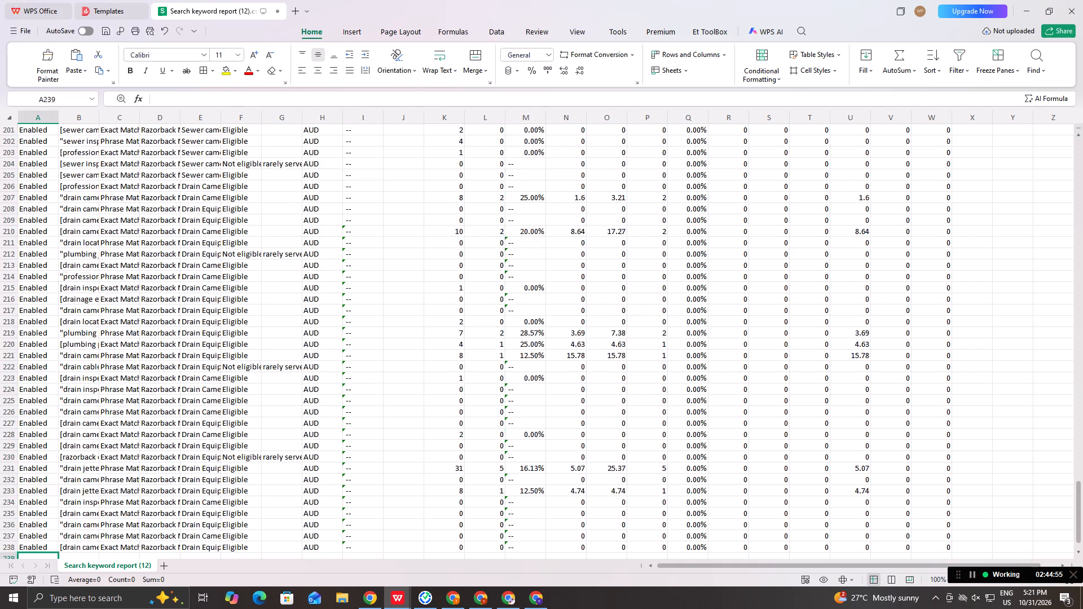
pyautogui.scroll(3, 259, 352)
pyautogui.moveTo(1081, 487); pyautogui.dragTo(1082, 323)
pyautogui.moveTo(1082, 213); pyautogui.dragTo(1082, 200)
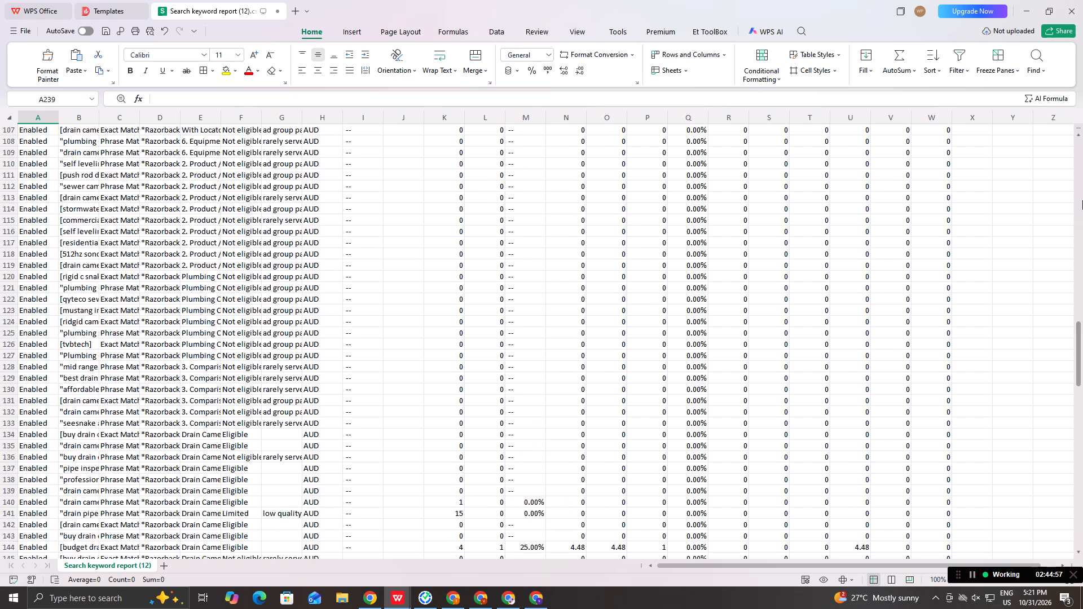
pyautogui.moveTo(1082, 200); pyautogui.dragTo(1082, 198)
pyautogui.scroll(9, 900, 263)
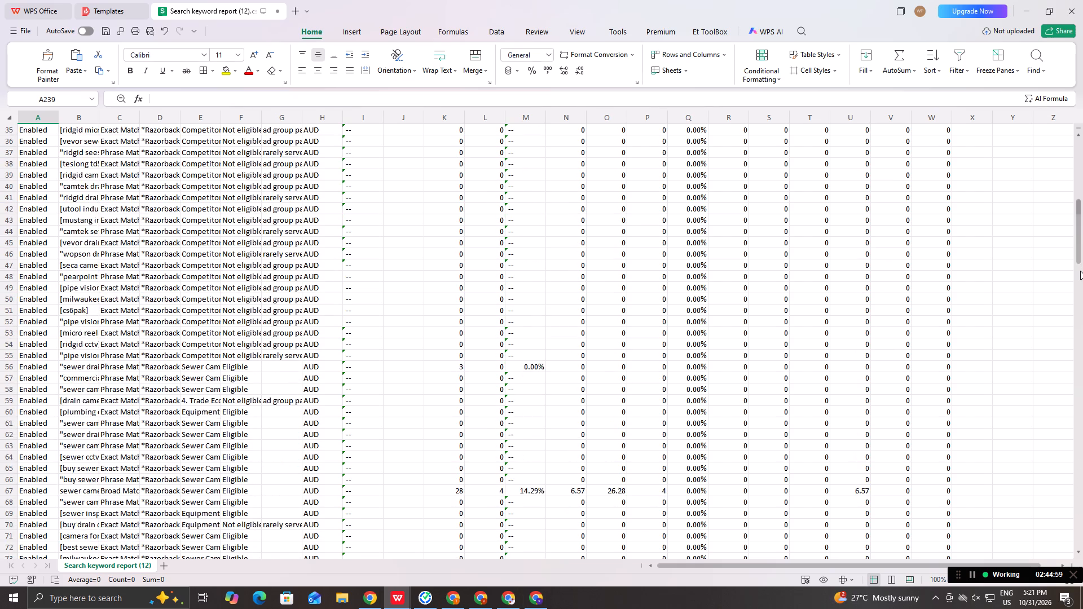
pyautogui.scroll(18, 1080, 271)
pyautogui.scroll(-1, 1080, 271)
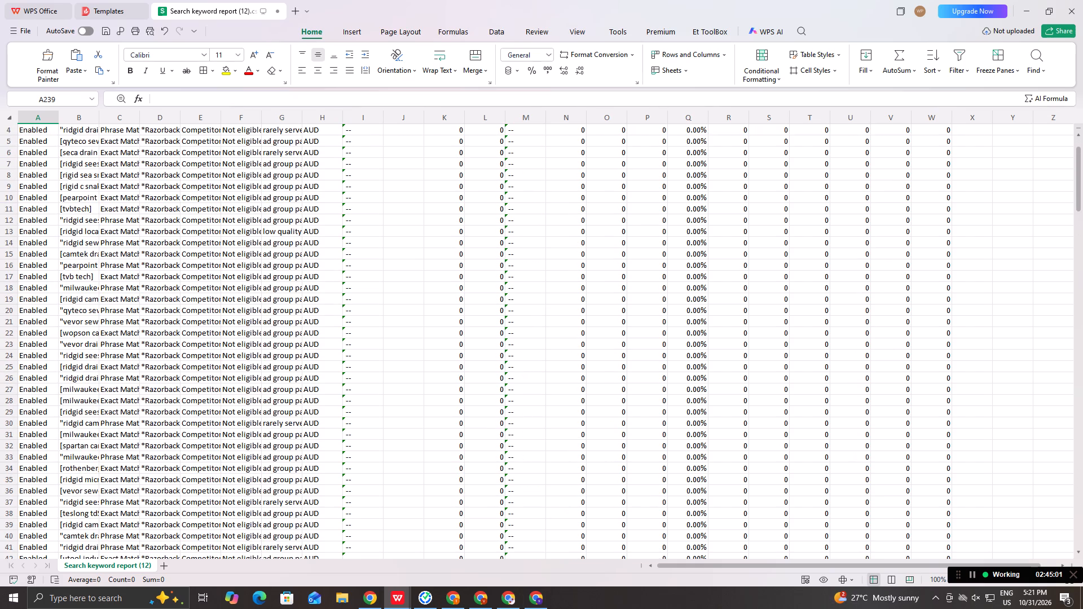
pyautogui.scroll(8, 583, 324)
pyautogui.click(247, 131)
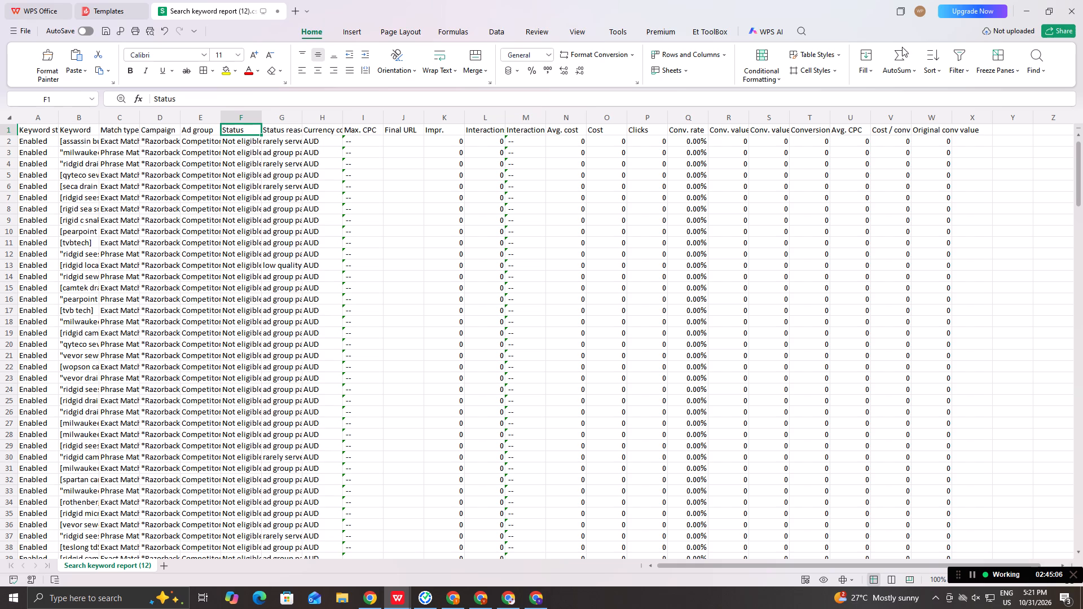
pyautogui.click(960, 63)
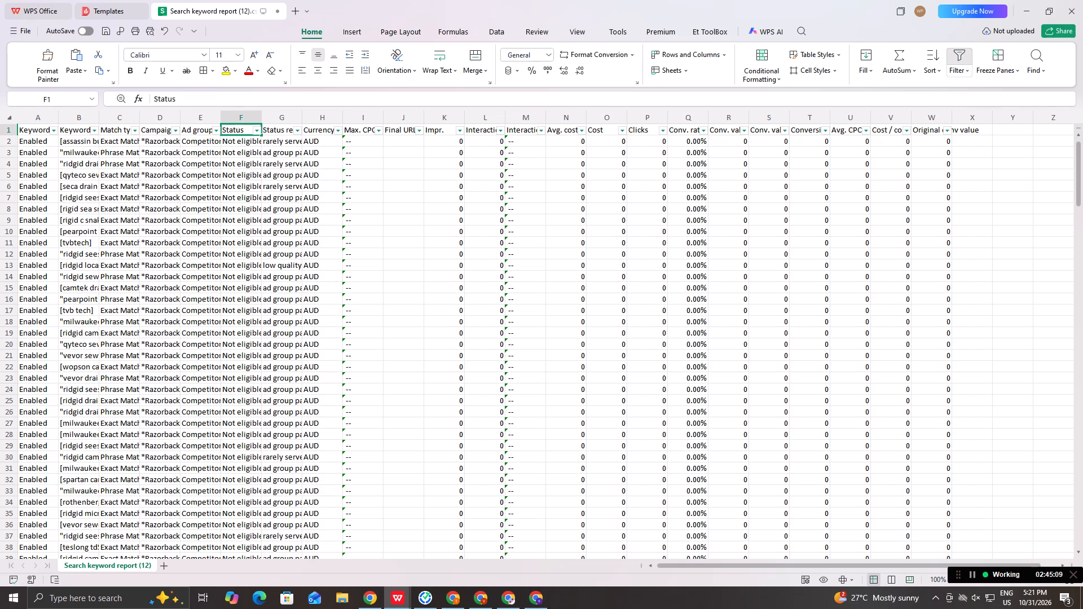
# Sort the keyword rows in descending order by Impr., followed by a descending sort on Cost.
pyautogui.click(459, 131)
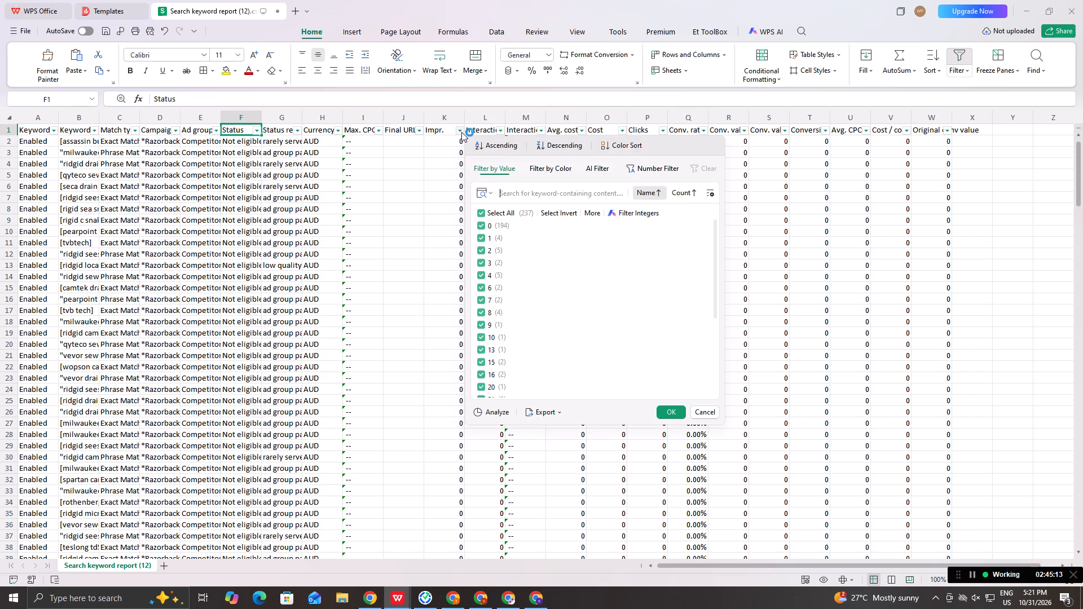
pyautogui.click(545, 147)
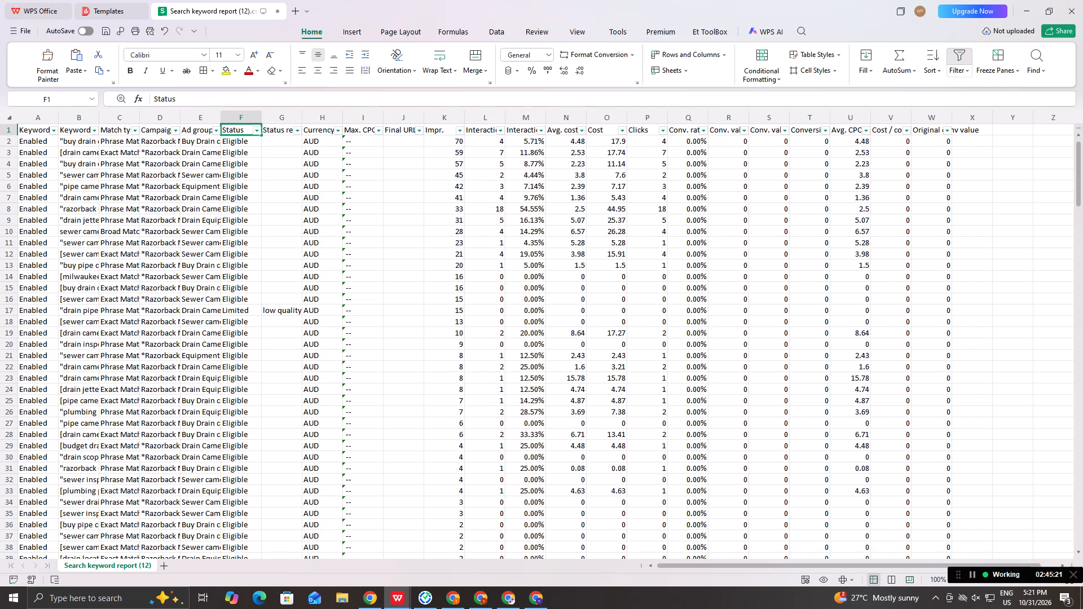
pyautogui.click(620, 131)
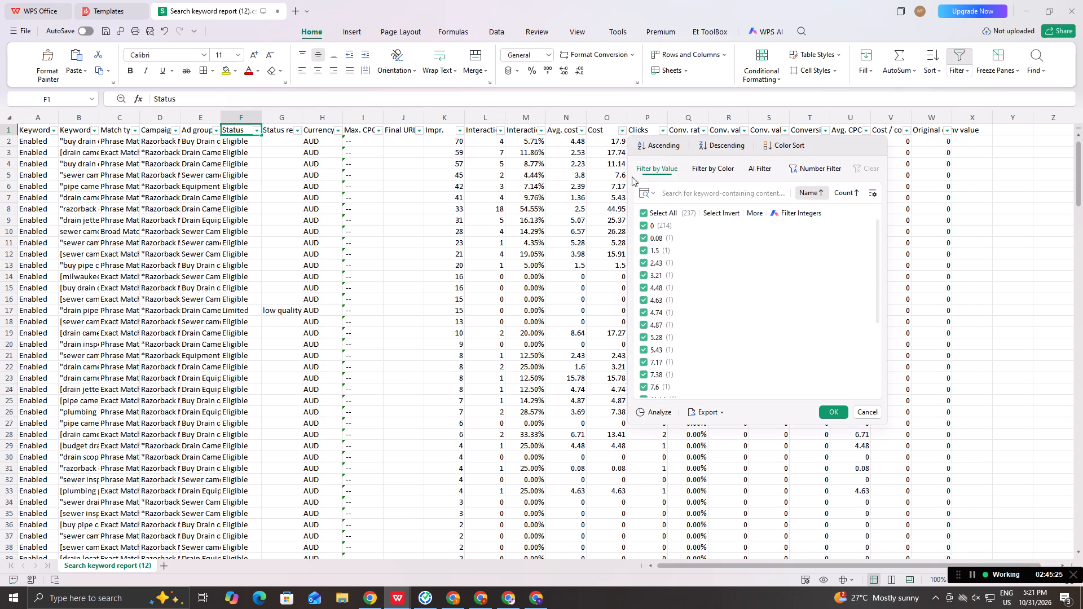
pyautogui.click(736, 147)
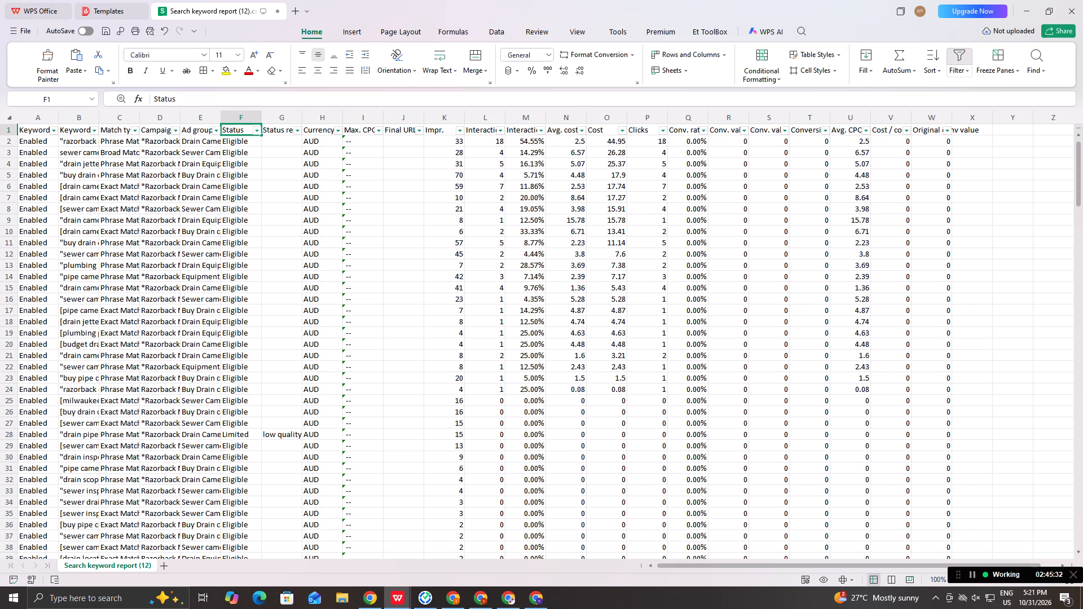
# Copy the header and top keyword rows through row 29, from the Keyword column to Original conv value (B1:W29).
pyautogui.moveTo(80, 130); pyautogui.dragTo(758, 303)
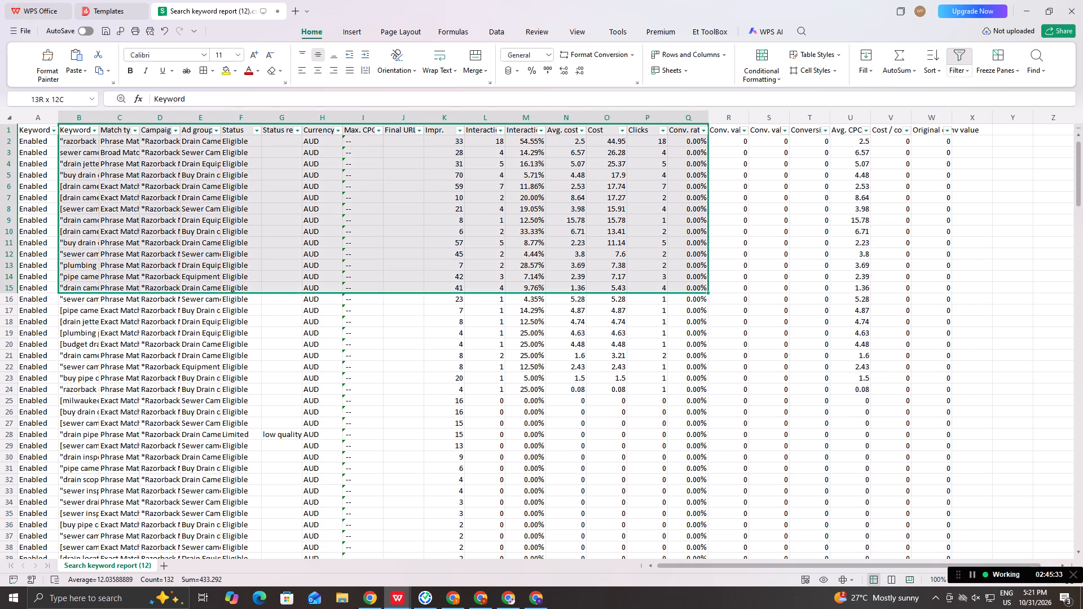
pyautogui.moveTo(758, 303); pyautogui.dragTo(902, 393)
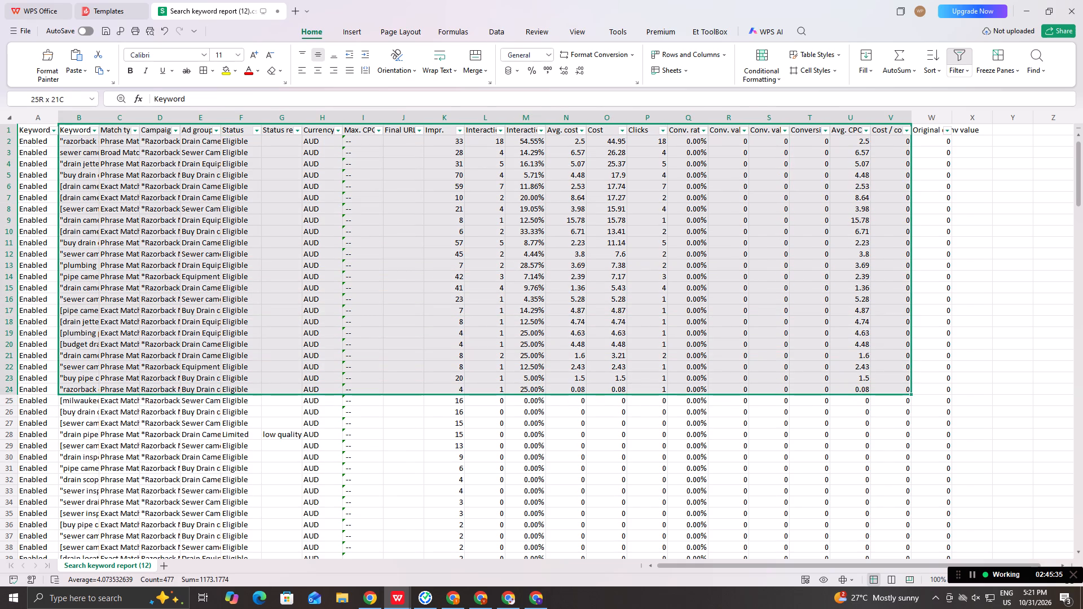
pyautogui.moveTo(902, 393); pyautogui.dragTo(916, 391)
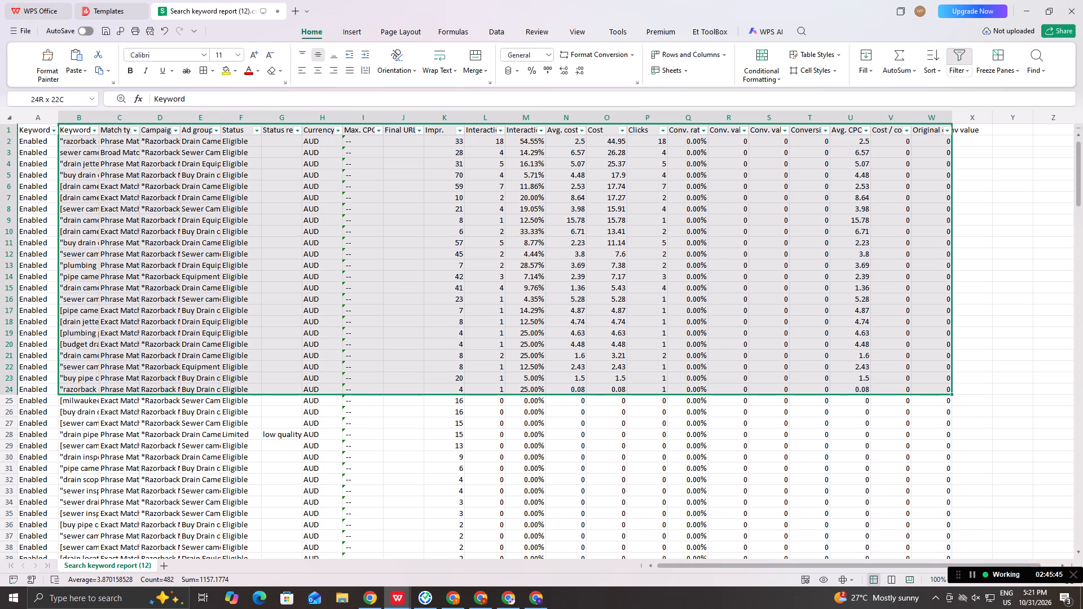
pyautogui.moveTo(916, 391); pyautogui.dragTo(924, 430)
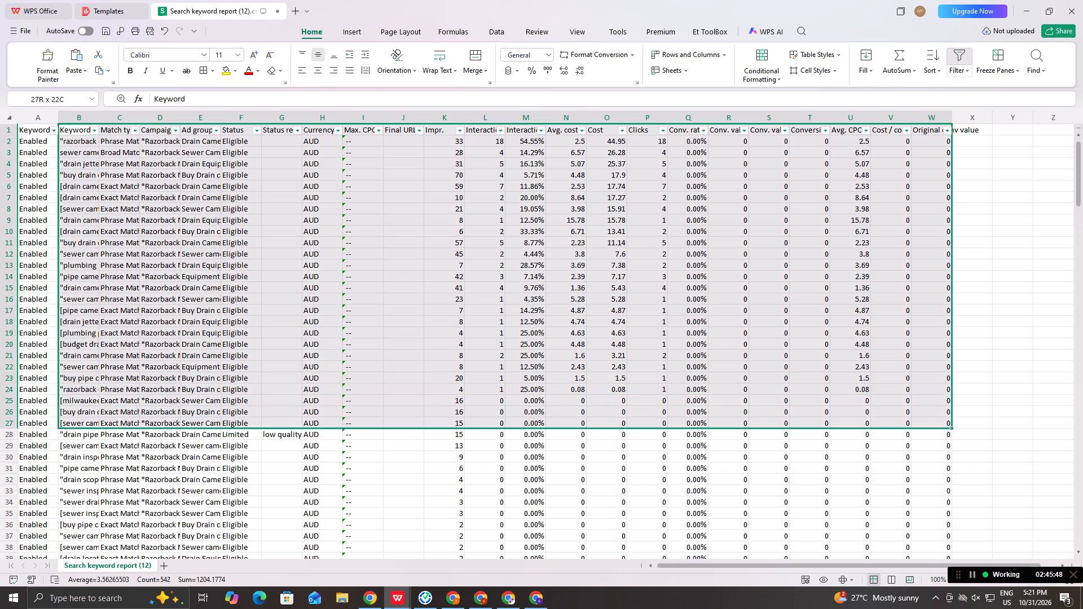
pyautogui.moveTo(924, 430); pyautogui.dragTo(924, 448)
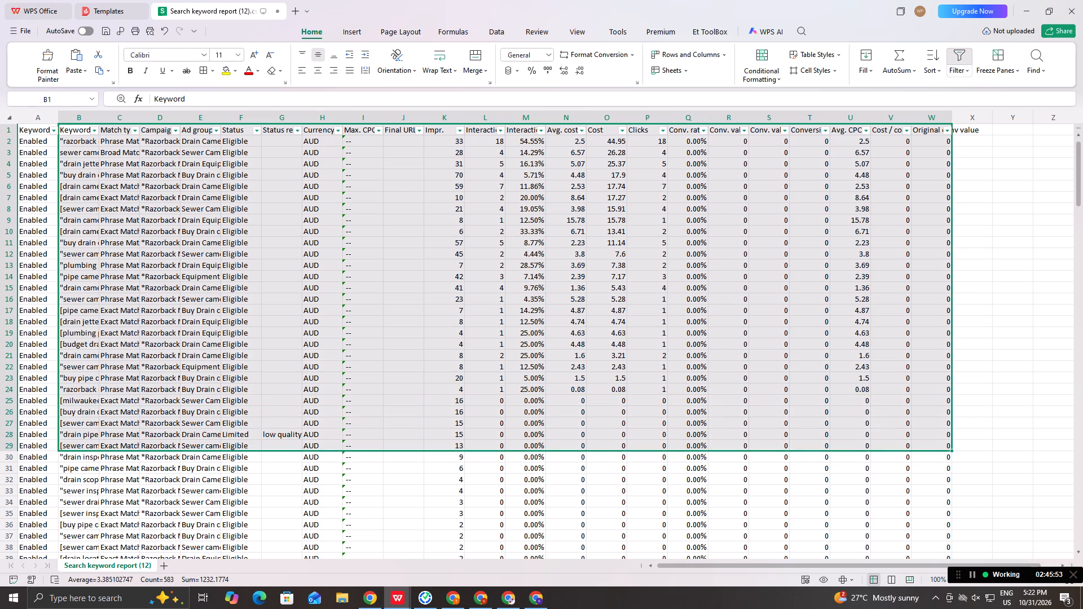
pyautogui.hotkey('ctrl', 'c')
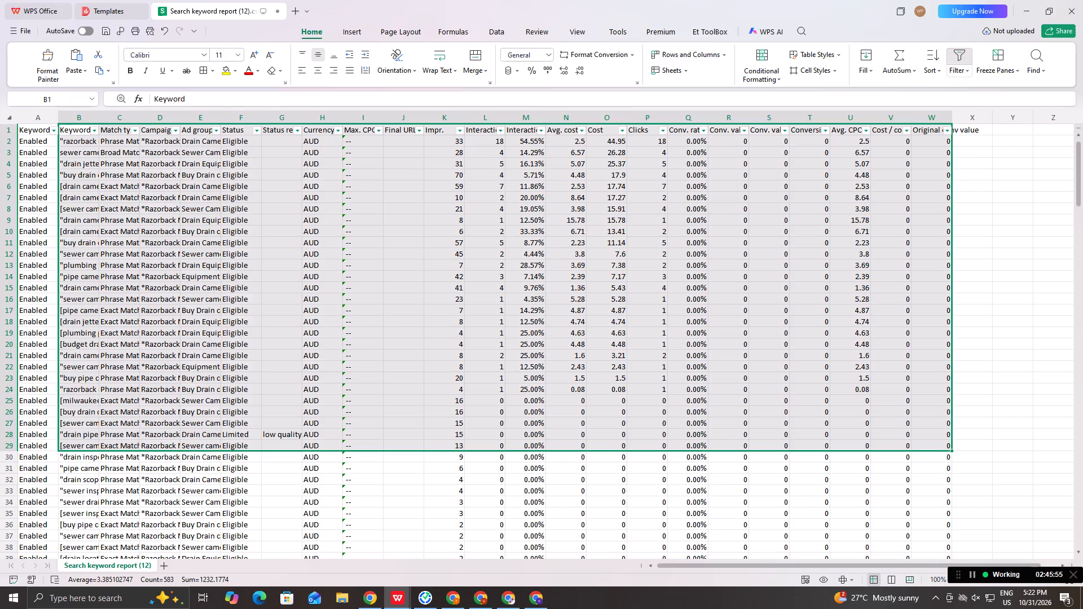
# Switch to Chrome, bring up the Razorback Drain Ads Report spreadsheet in Google Sheets and keep waiting for it to load.
pyautogui.hotkey('alt', 'Tab')
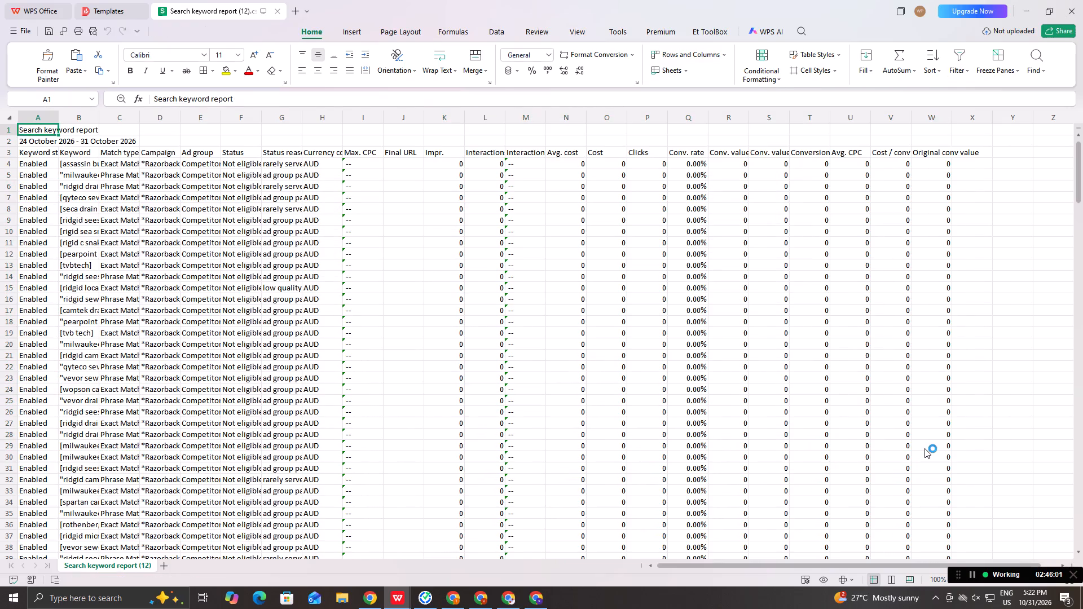
pyautogui.hotkey('alt', 'Tab')
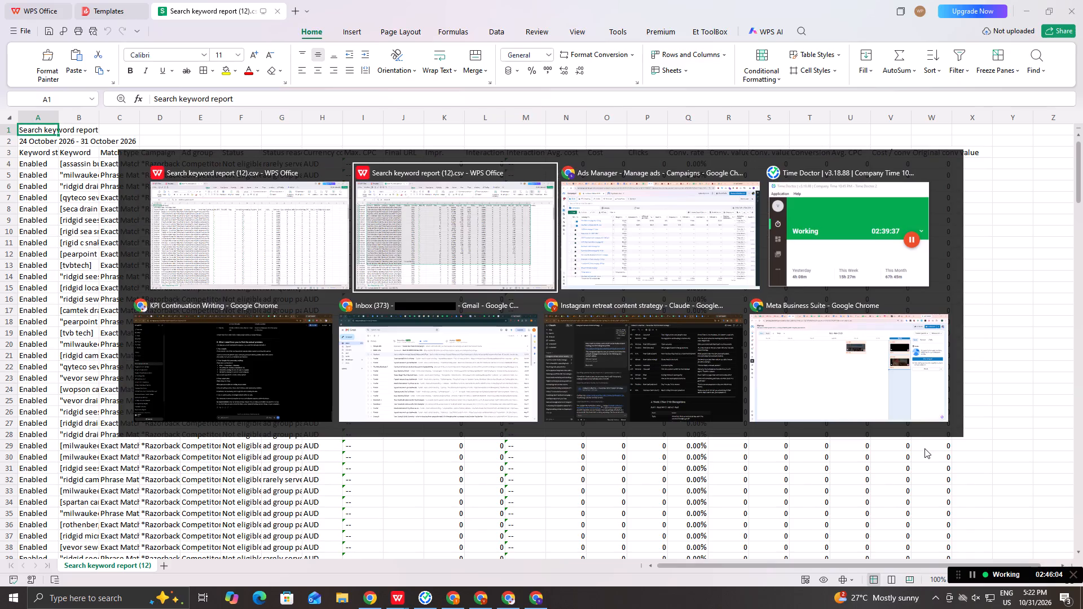
pyautogui.hotkey('alt', 'Tab')
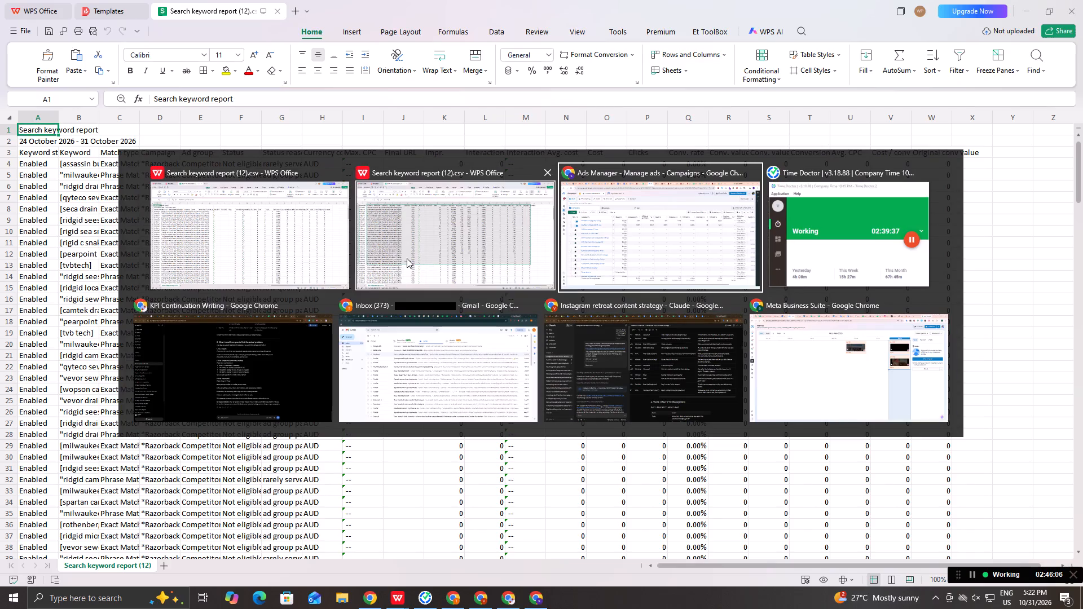
pyautogui.keyDown('alt'); pyautogui.click(639, 256); pyautogui.keyUp('alt')
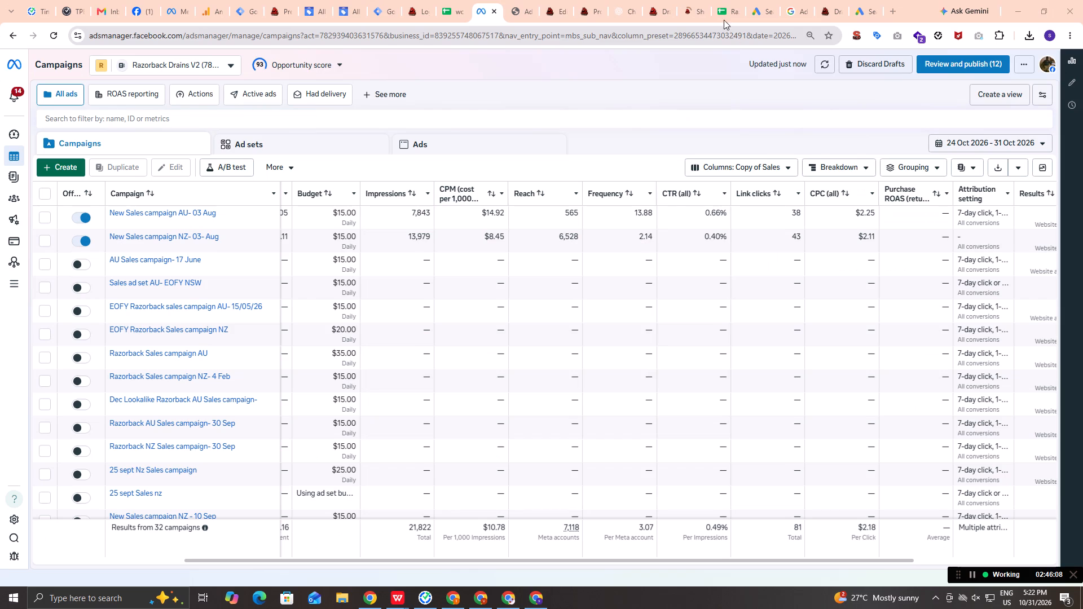
pyautogui.click(723, 0)
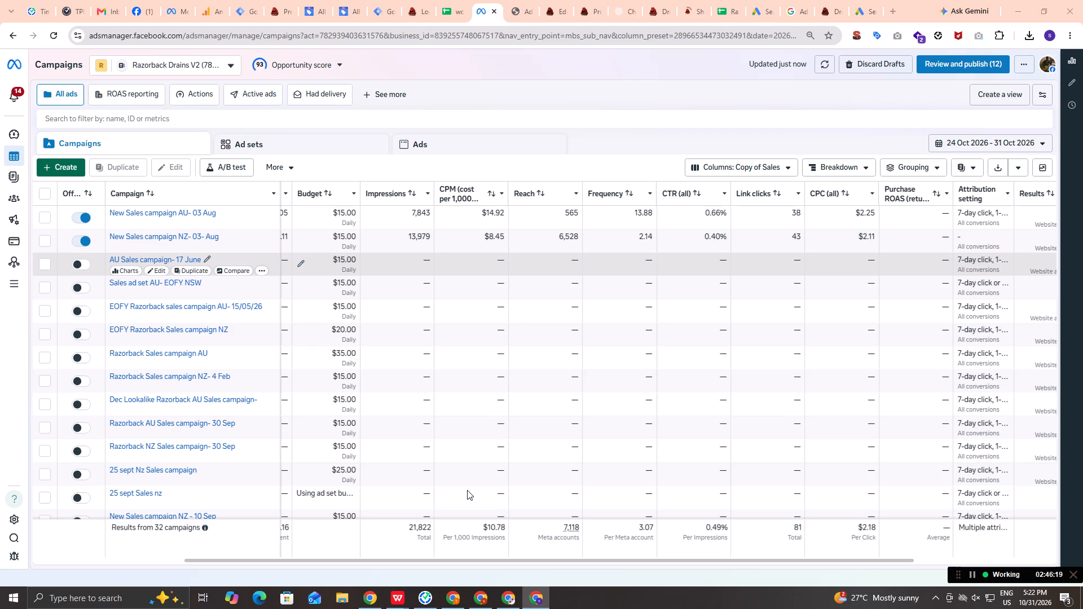
pyautogui.scroll(-3, 467, 490)
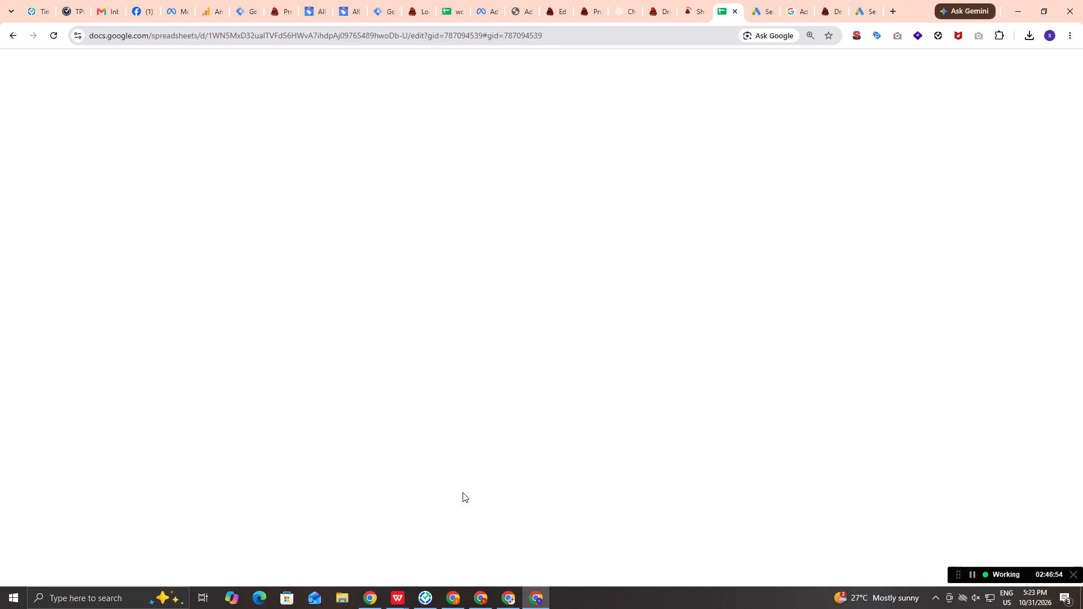
pyautogui.click(752, 8)
pyautogui.click(715, 14)
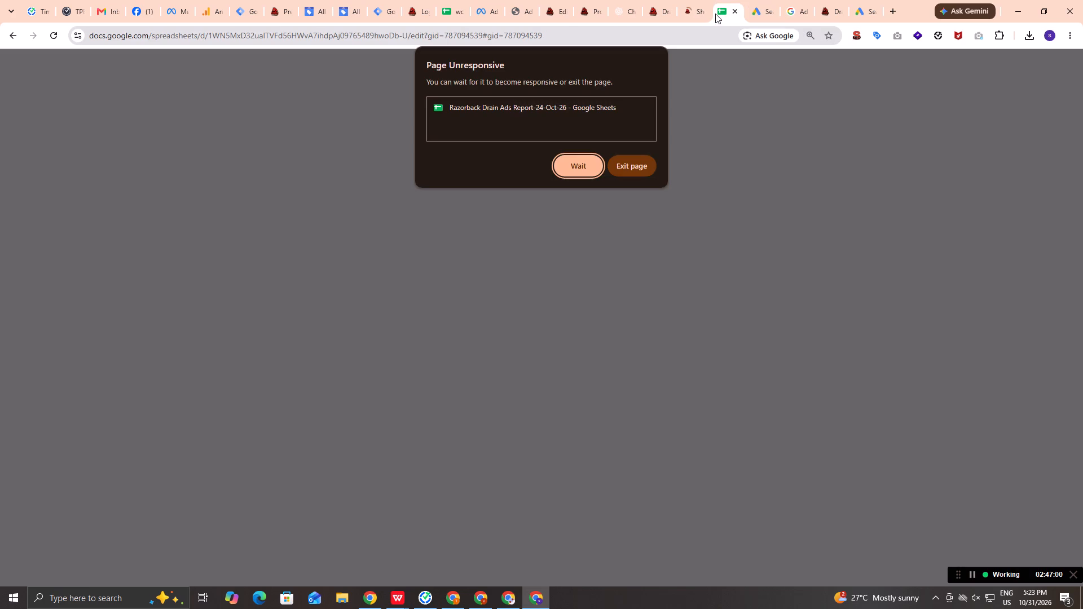
pyautogui.click(569, 169)
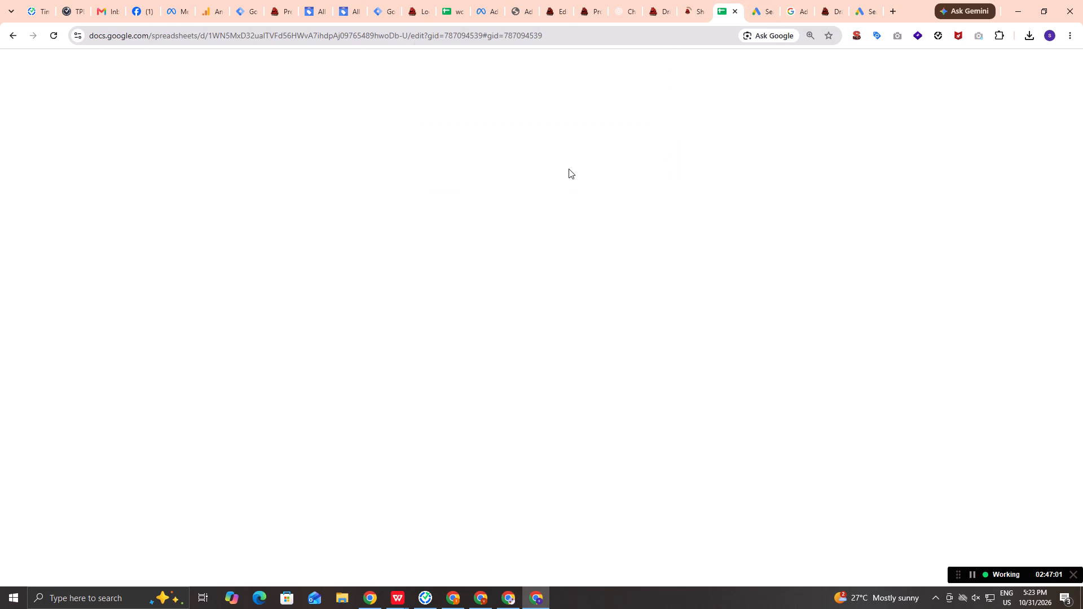
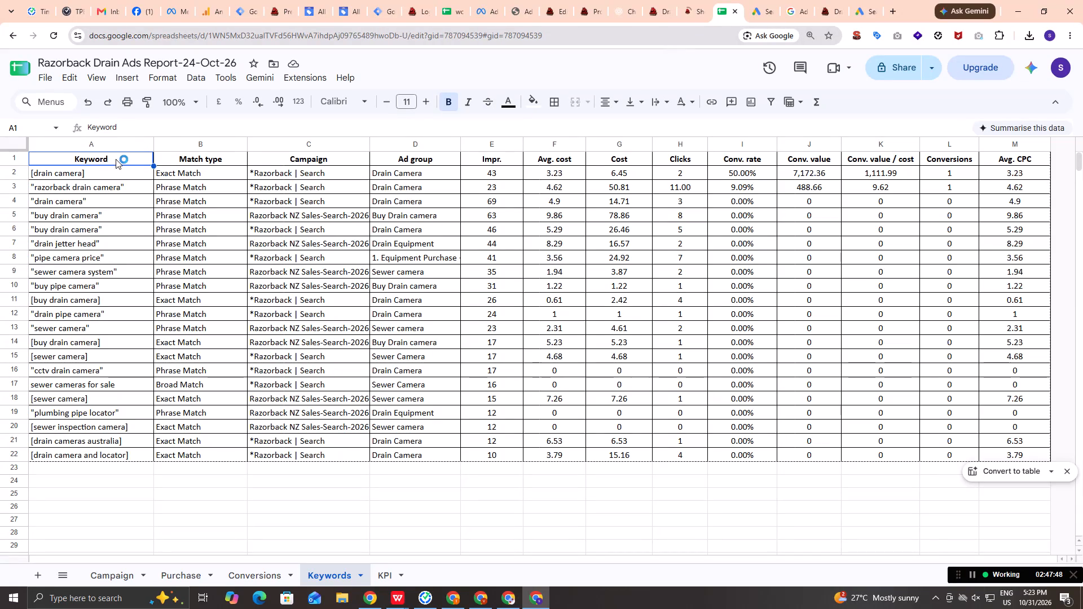
# Replace the old keyword data on the Keywords sheet with the copied keyword rows, pasted starting at A1.
pyautogui.moveTo(116, 159); pyautogui.dragTo(1017, 462)
pyautogui.hotkey('ctrl', 'v')
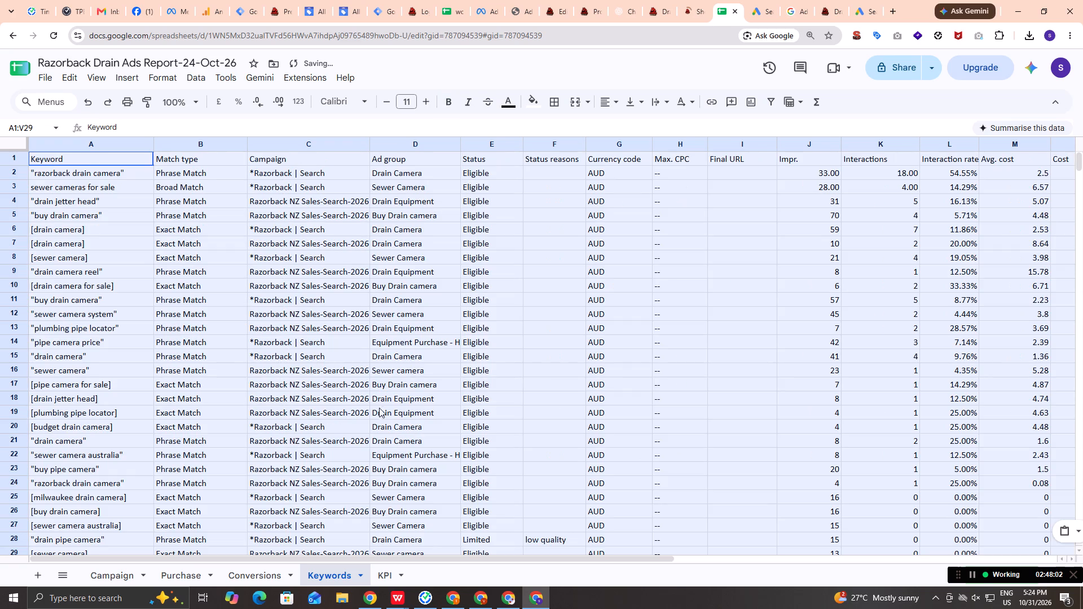
pyautogui.click(360, 334)
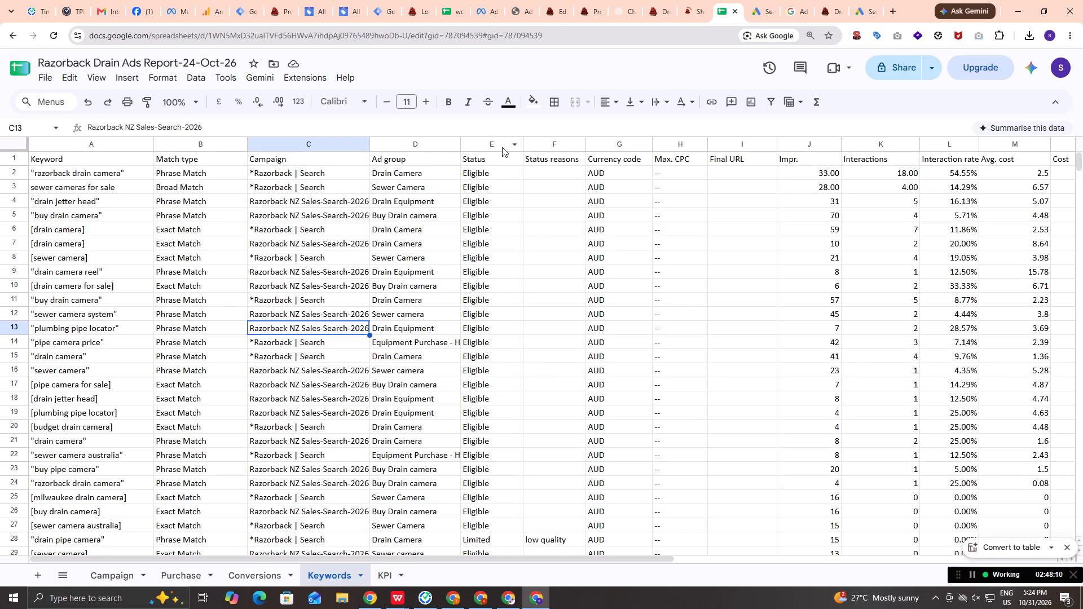
# Delete the Status, Status reasons, Currency code, Max. CPC and Final URL columns (E to I) from the Keywords sheet.
pyautogui.moveTo(503, 147); pyautogui.dragTo(752, 162)
pyautogui.rightClick(752, 162)
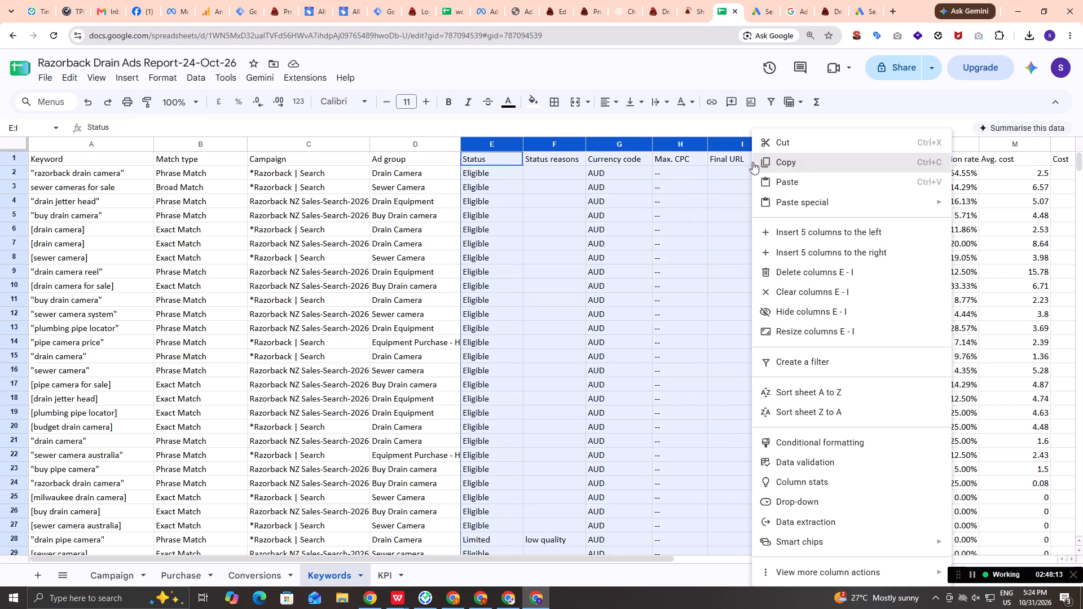
pyautogui.click(802, 271)
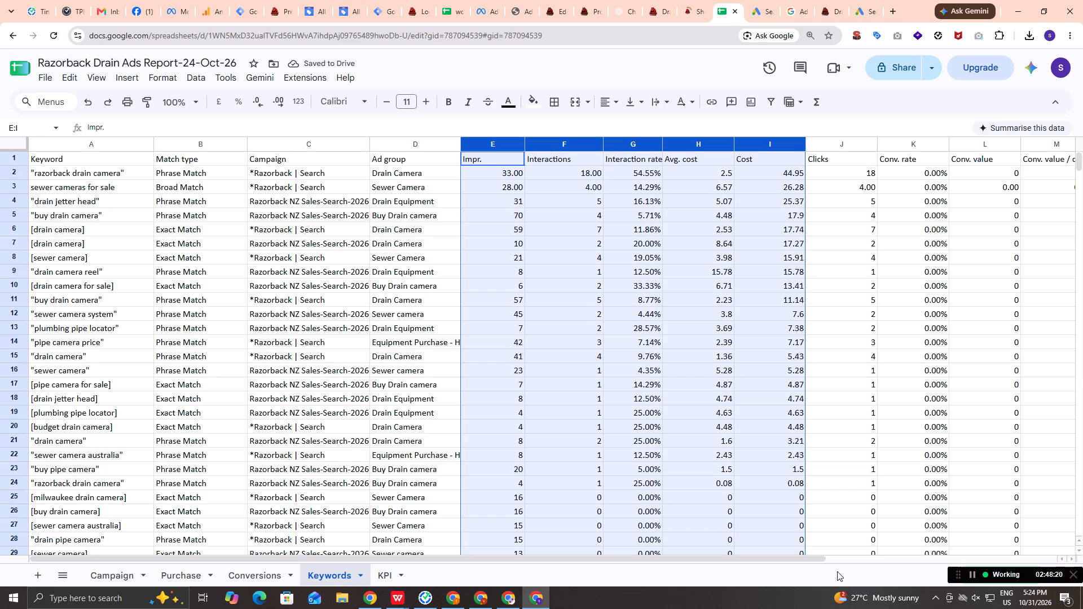
# Delete the Conv. rate column, as well as the Interactions and Interaction rate columns.
pyautogui.moveTo(821, 558); pyautogui.dragTo(929, 555)
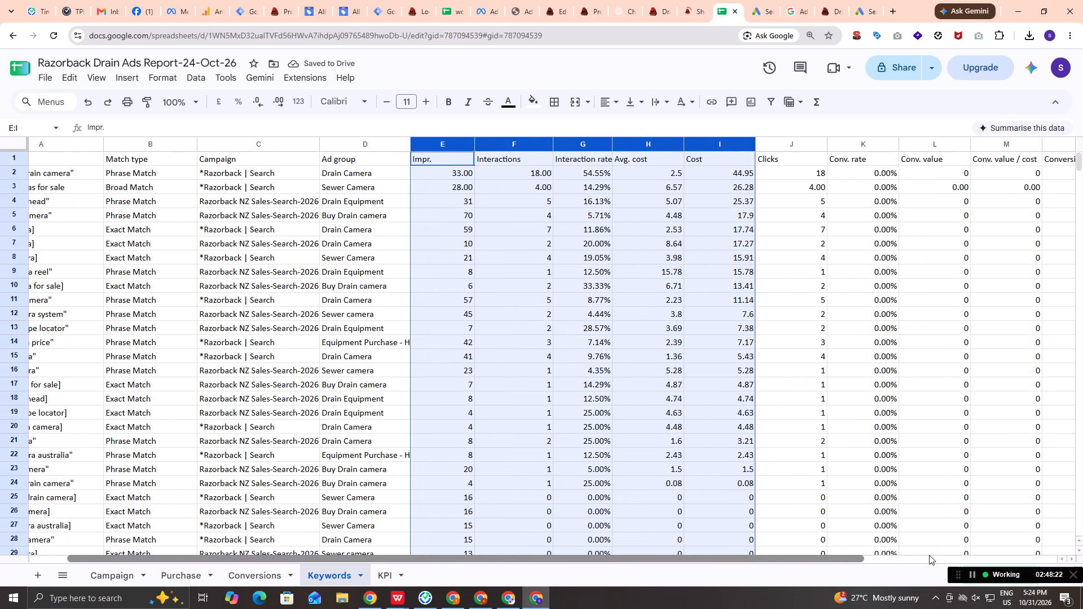
pyautogui.moveTo(929, 555); pyautogui.dragTo(989, 554)
pyautogui.click(877, 147)
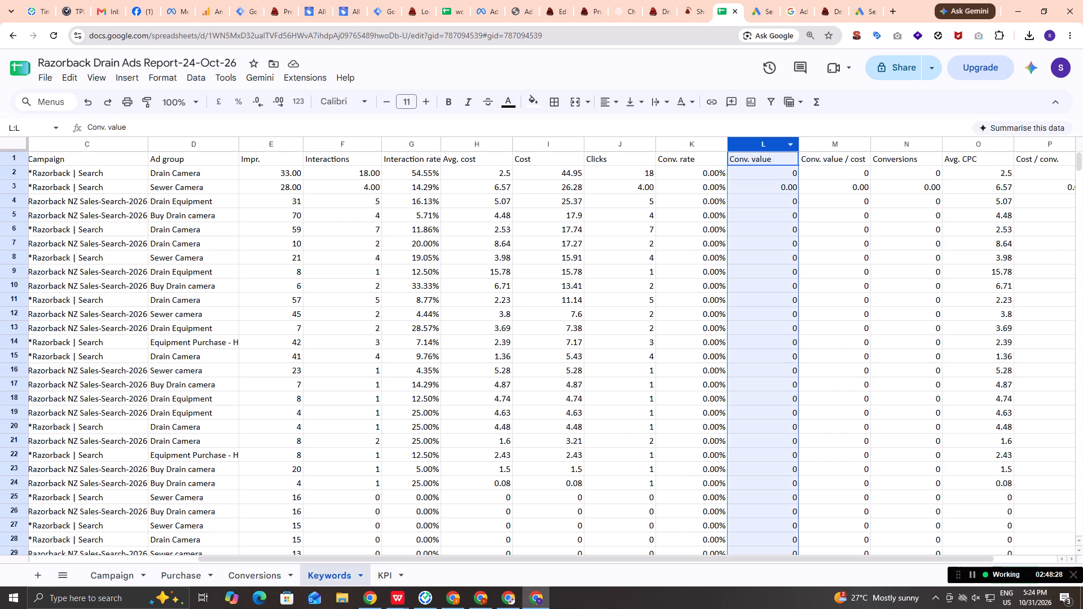
pyautogui.click(705, 146)
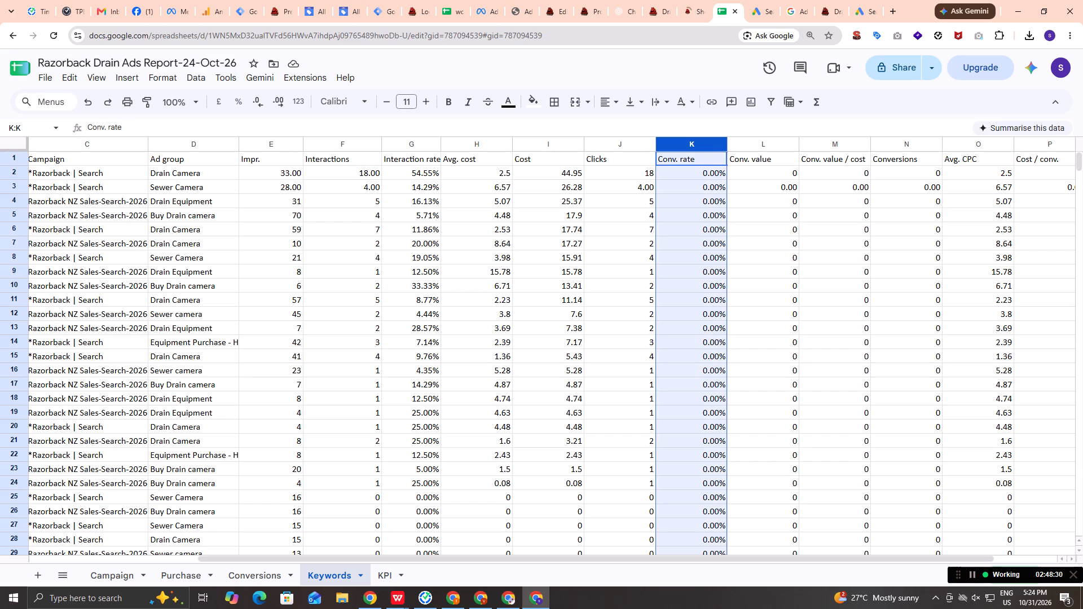
pyautogui.rightClick(697, 148)
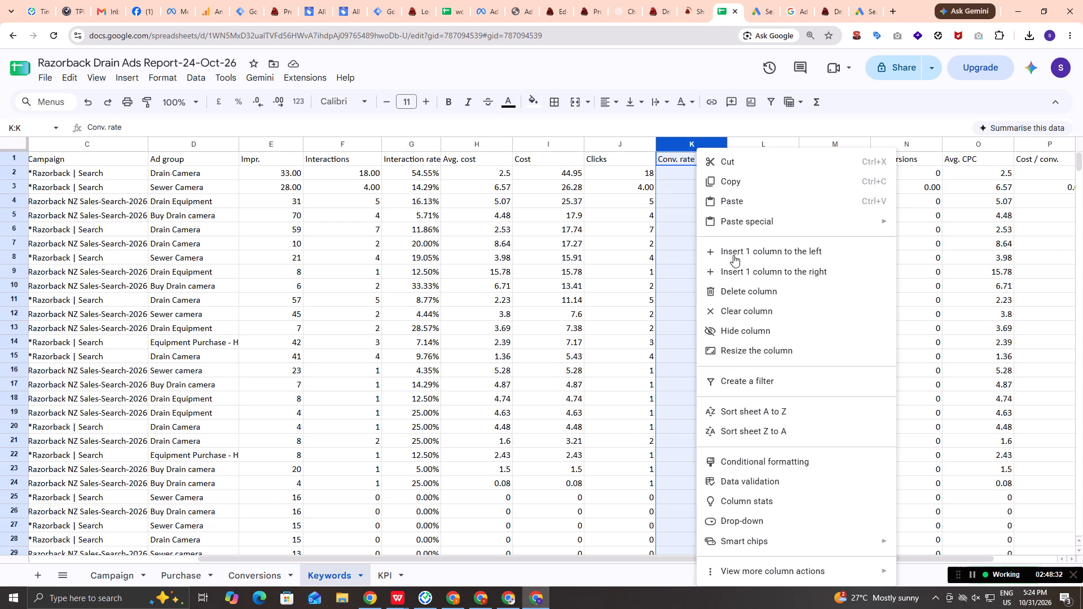
pyautogui.click(743, 292)
pyautogui.moveTo(364, 143); pyautogui.dragTo(392, 143)
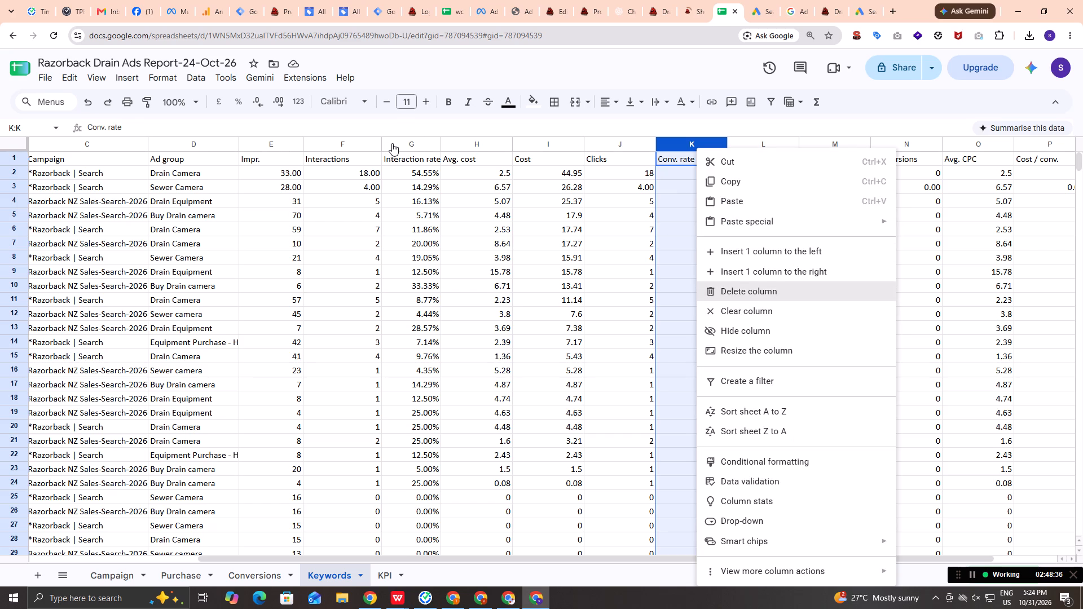
pyautogui.moveTo(392, 143); pyautogui.dragTo(396, 144)
pyautogui.rightClick(396, 144)
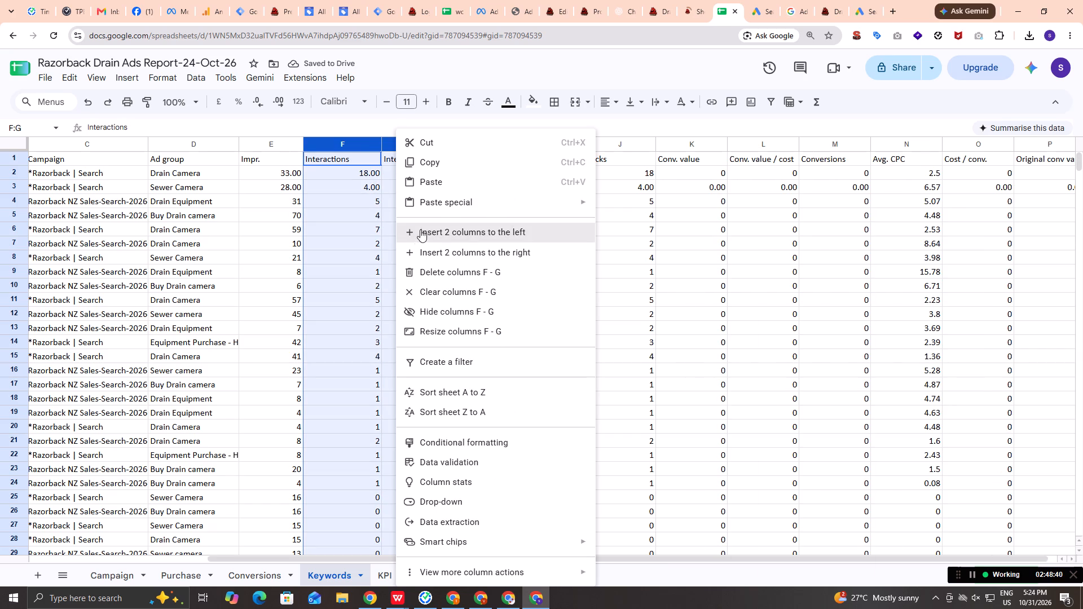
pyautogui.click(473, 271)
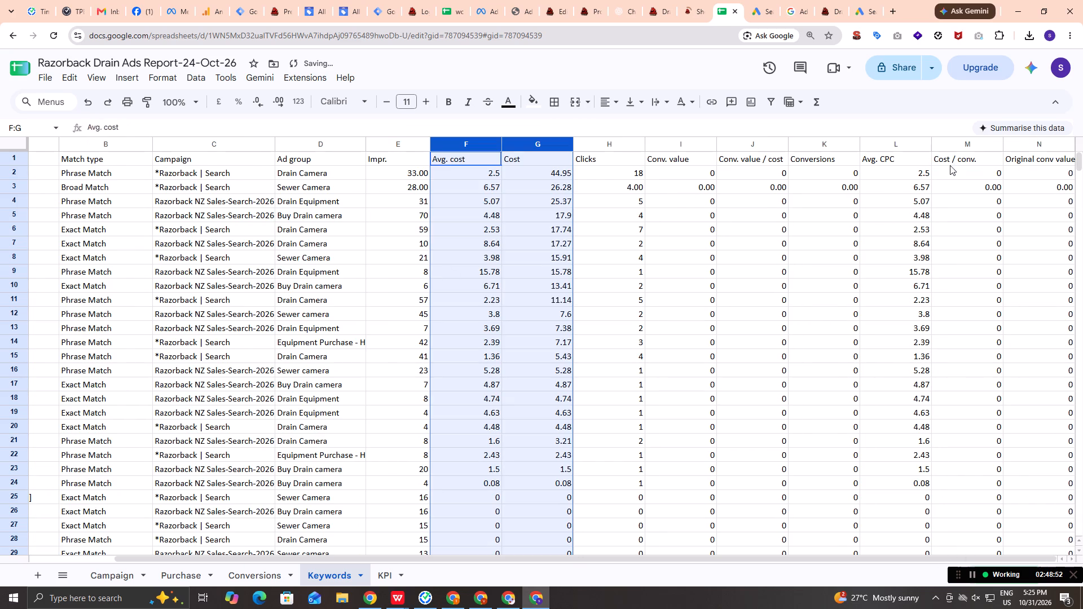
# Delete the Cost / conv., Original conv value and Avg. cost columns.
pyautogui.click(1040, 140)
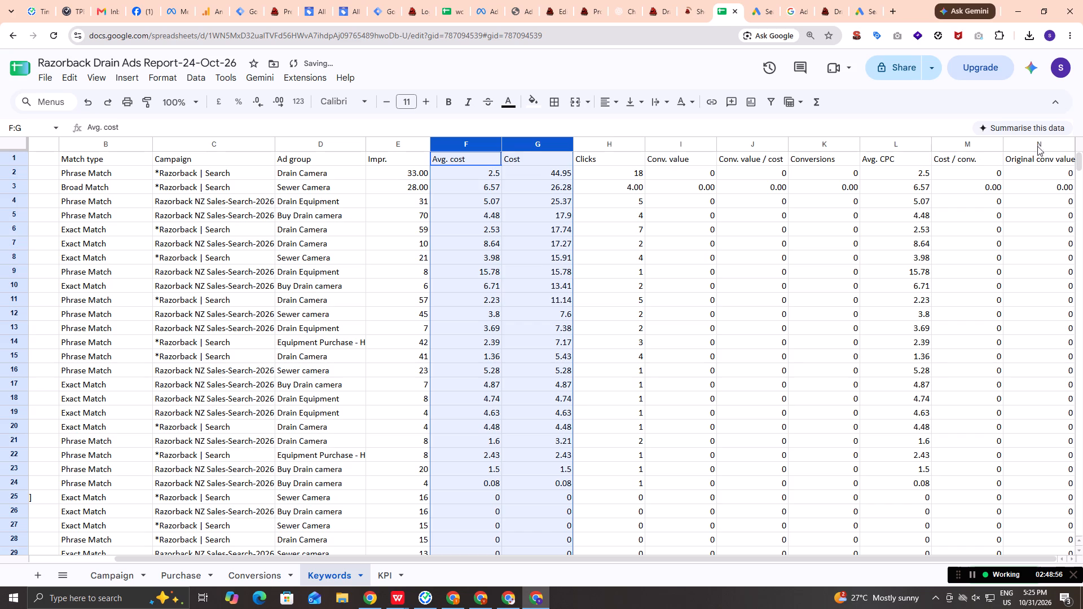
pyautogui.moveTo(980, 147); pyautogui.dragTo(1038, 147)
pyautogui.rightClick(1038, 147)
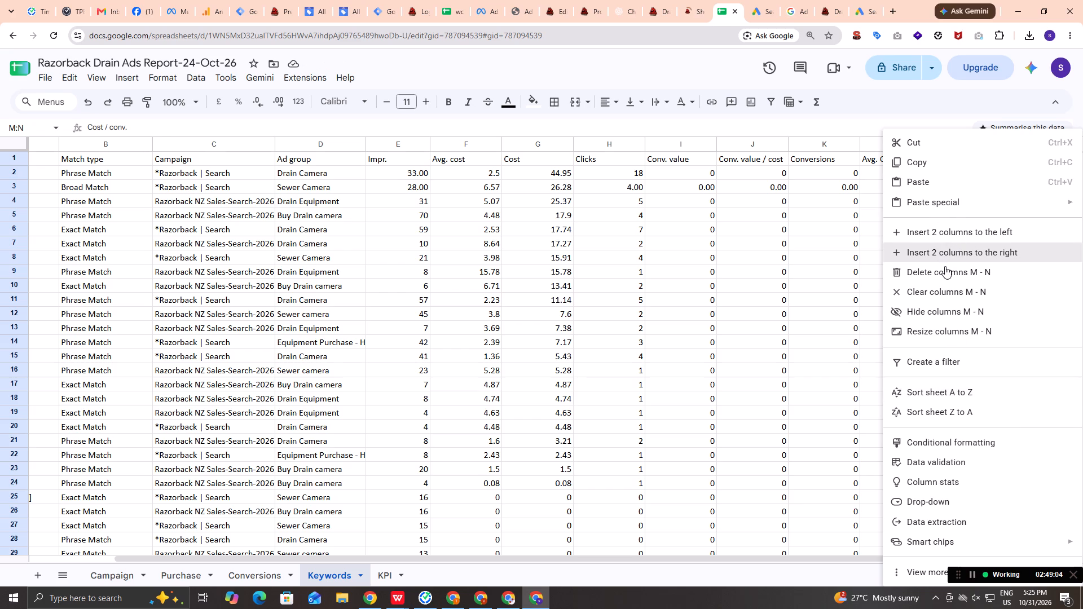
pyautogui.click(945, 268)
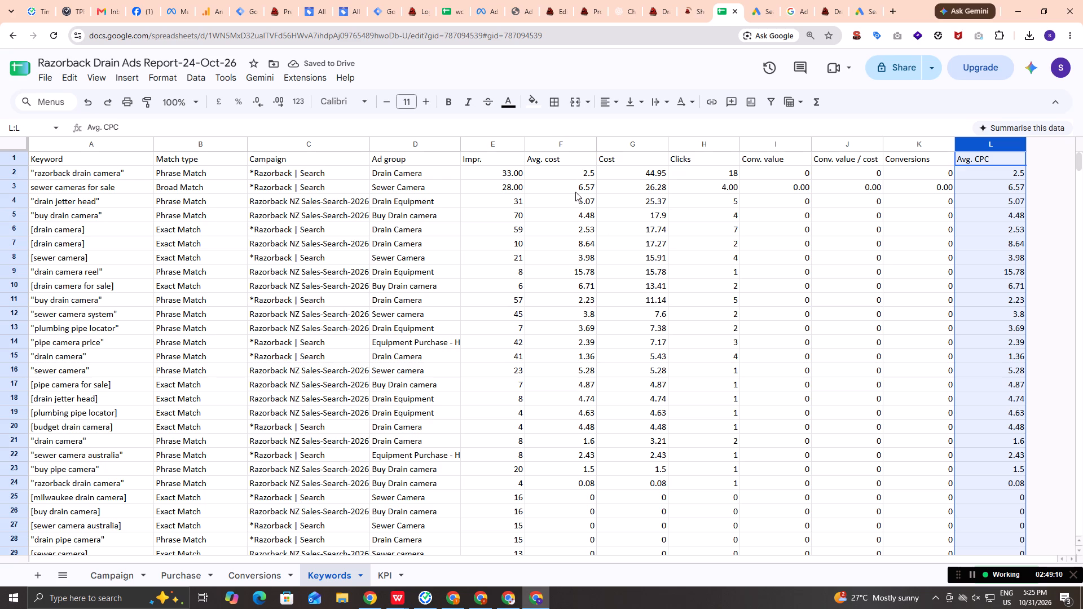
pyautogui.click(562, 140)
pyautogui.rightClick(562, 140)
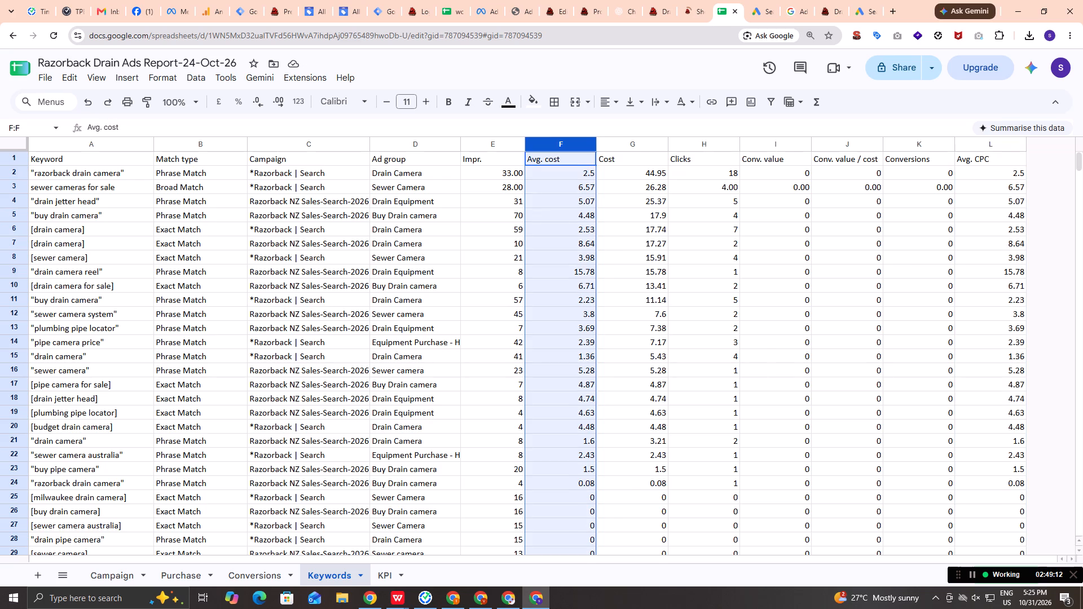
pyautogui.click(650, 280)
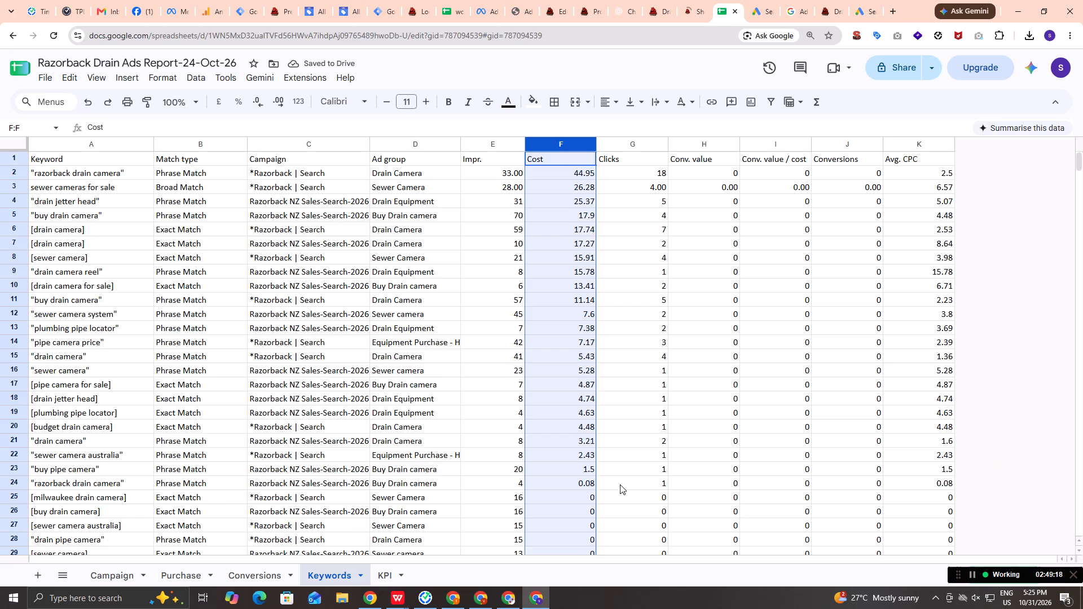
# Apply all borders to the keyword table, from the header through row 29 (A1:K29).
pyautogui.scroll(-4, 417, 445)
pyautogui.scroll(7, 417, 442)
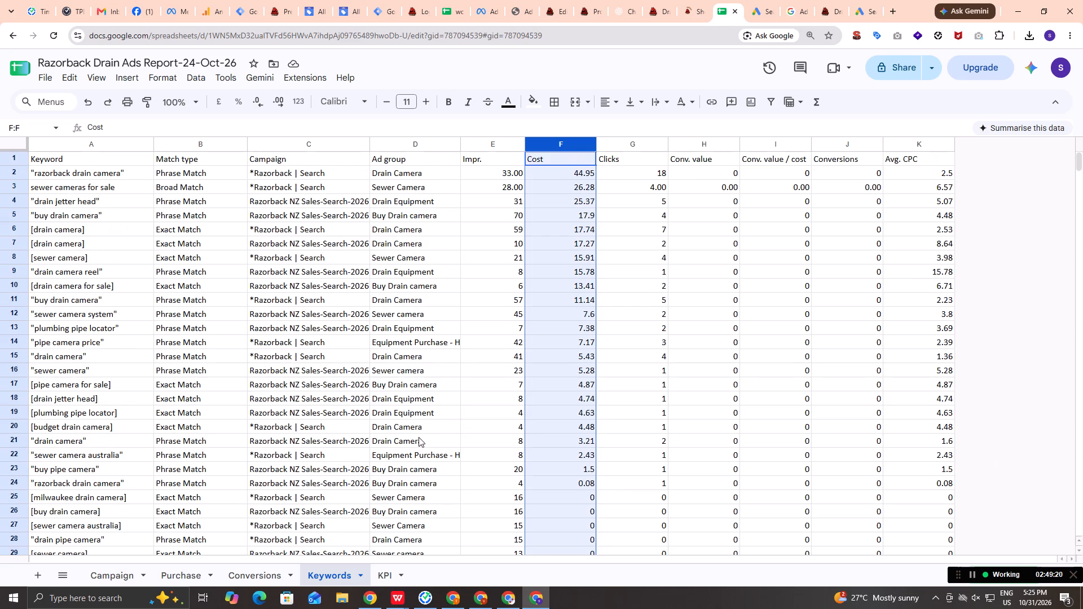
pyautogui.moveTo(125, 165); pyautogui.dragTo(1005, 442)
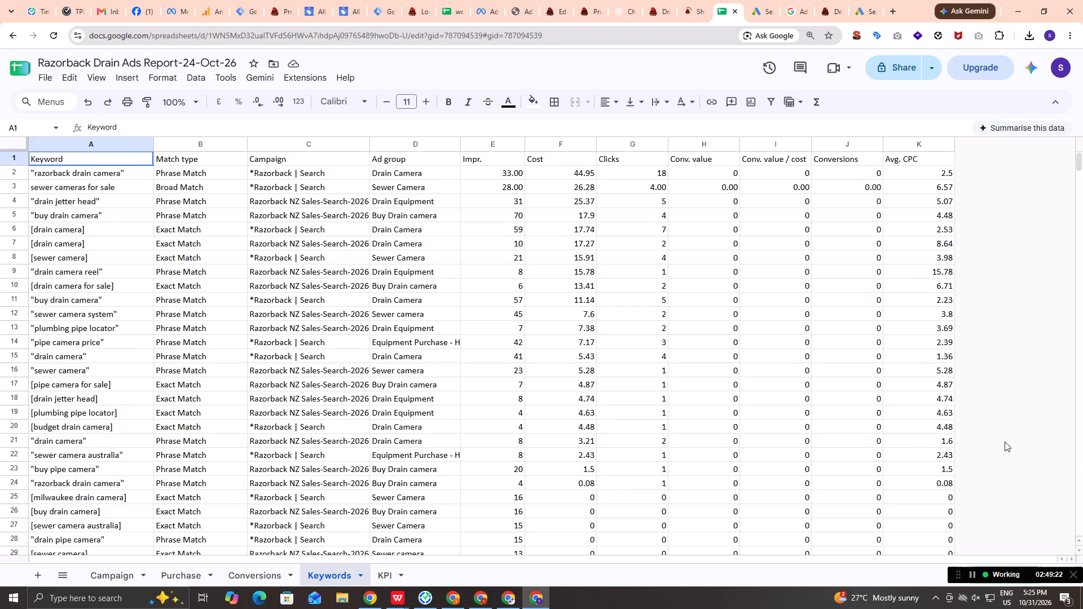
pyautogui.moveTo(1005, 442); pyautogui.dragTo(890, 381)
pyautogui.scroll(-3, 896, 446)
pyautogui.click(557, 104)
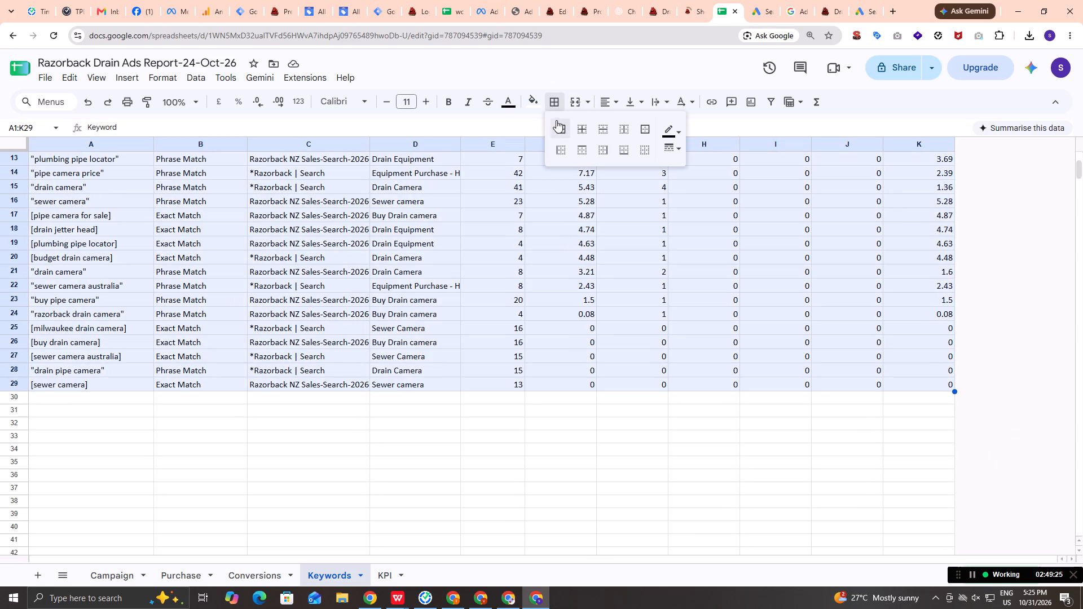
pyautogui.click(562, 127)
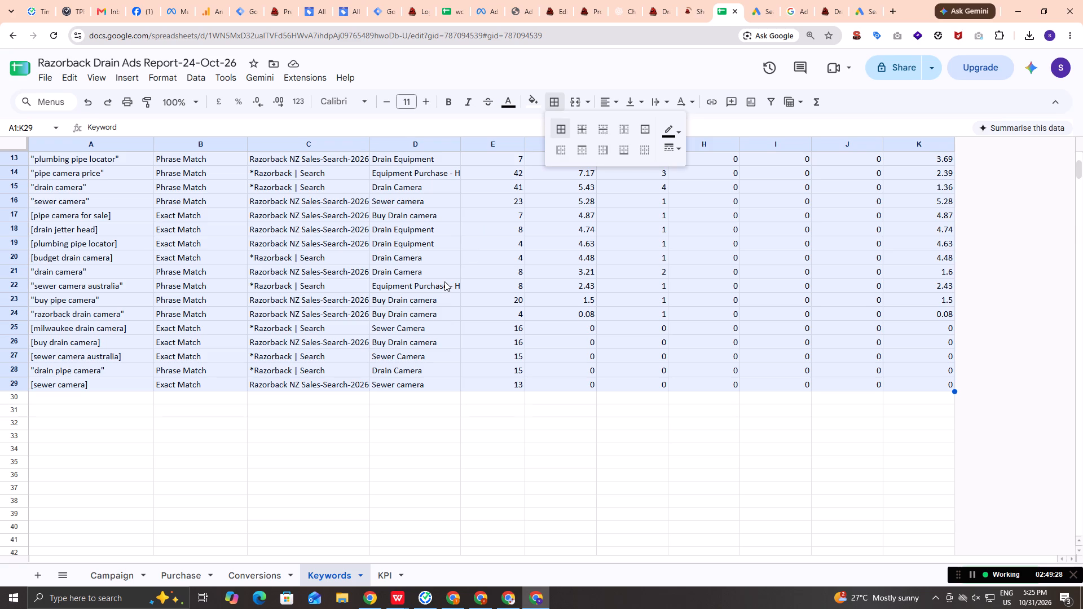
# Centre-align the contents of the whole keyword table horizontally.
pyautogui.click(613, 106)
pyautogui.click(623, 123)
pyautogui.scroll(11, 320, 315)
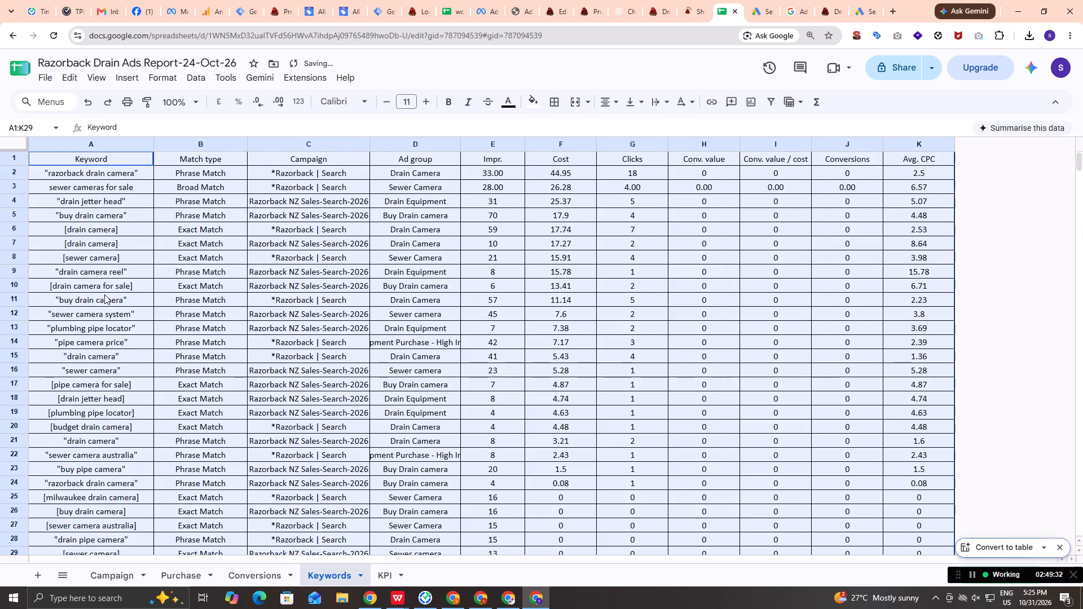
# Make the keyword table's header row (A1:K1) bold with font size 12.
pyautogui.scroll(8, 104, 294)
pyautogui.scroll(-4, 104, 294)
pyautogui.scroll(7, 104, 294)
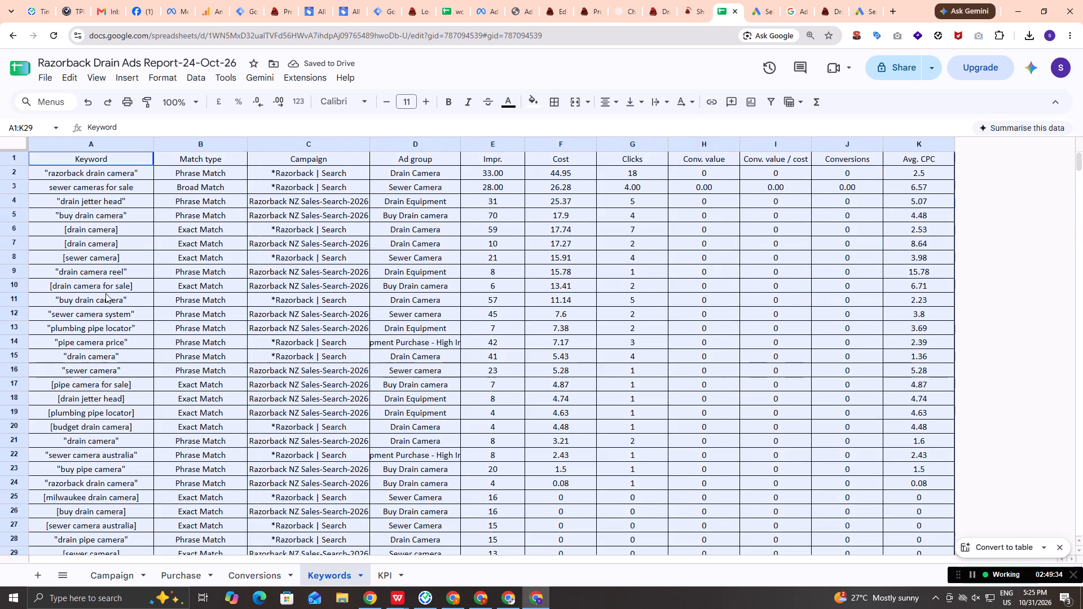
pyautogui.scroll(2, 105, 293)
pyautogui.click(230, 288)
pyautogui.moveTo(133, 158); pyautogui.dragTo(171, 158)
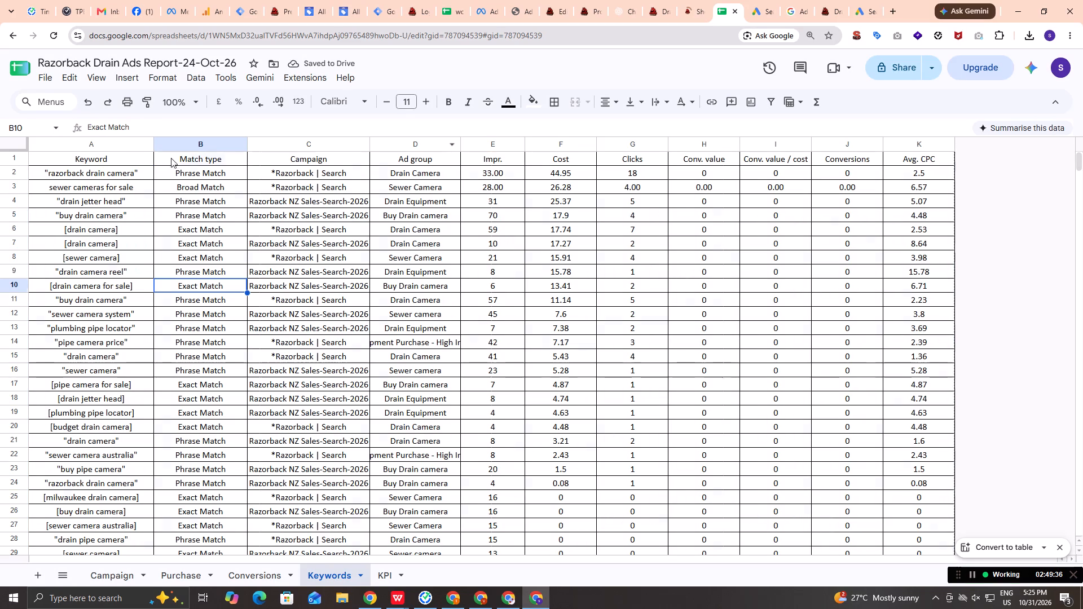
pyautogui.moveTo(171, 158); pyautogui.dragTo(915, 165)
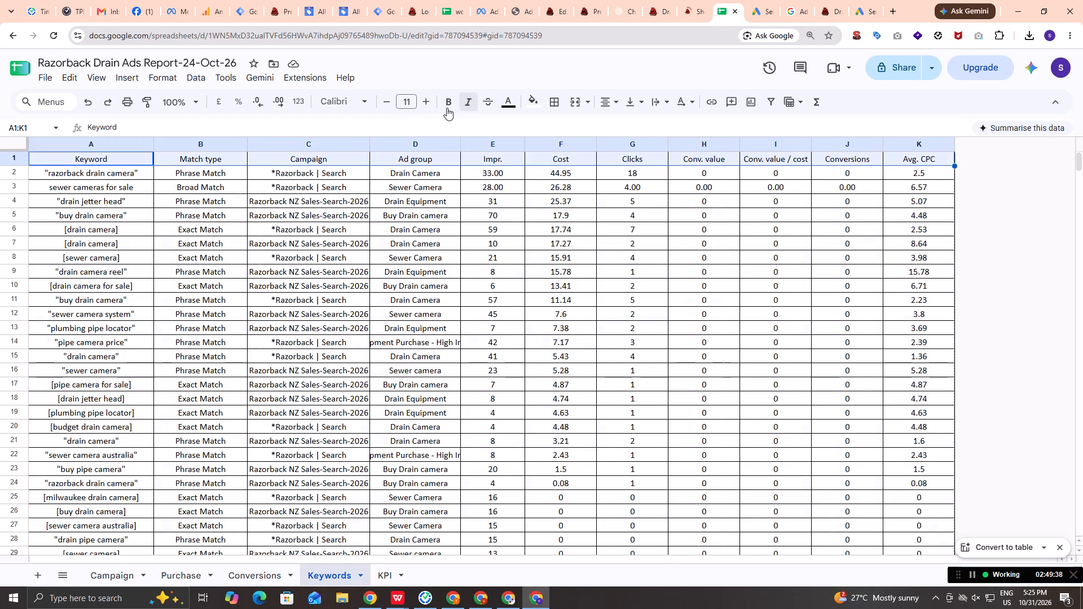
pyautogui.click(447, 108)
pyautogui.click(432, 98)
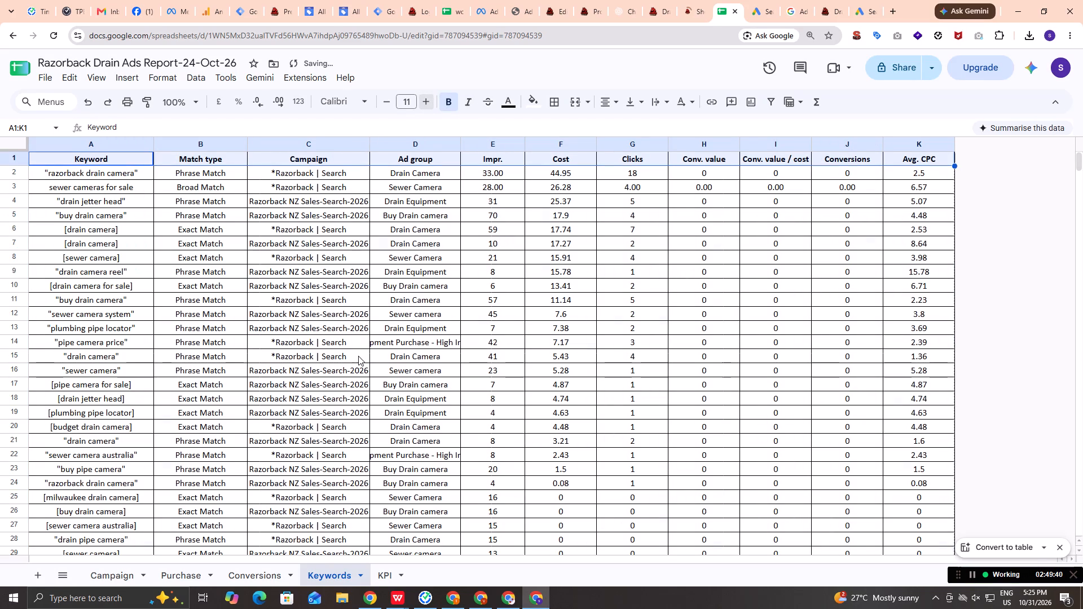
pyautogui.click(359, 356)
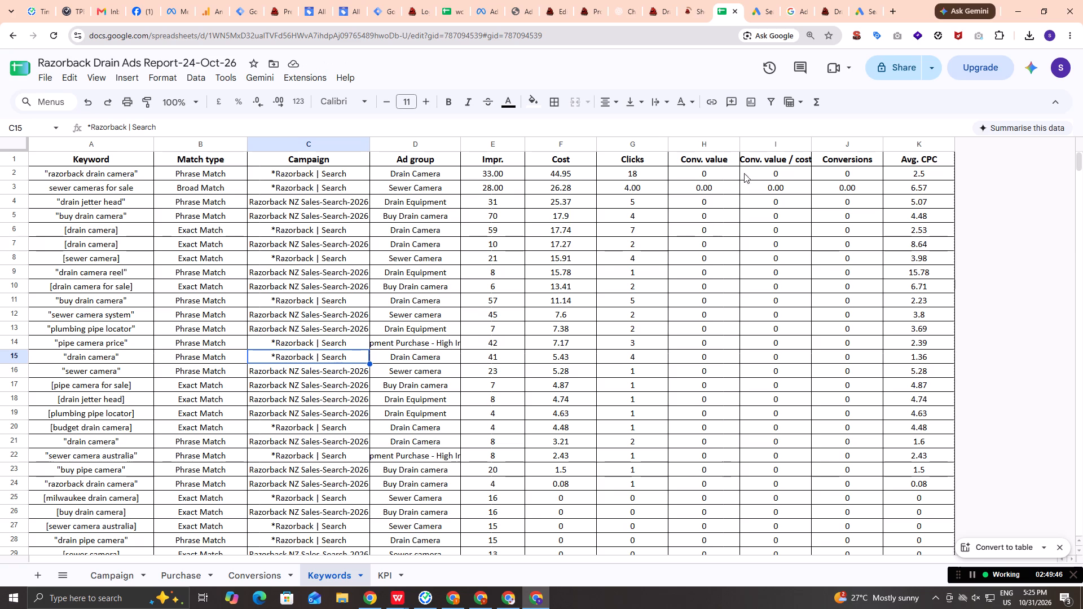
# Delete the Conv. value / cost column from the keyword table.
pyautogui.click(789, 143)
pyautogui.rightClick(789, 143)
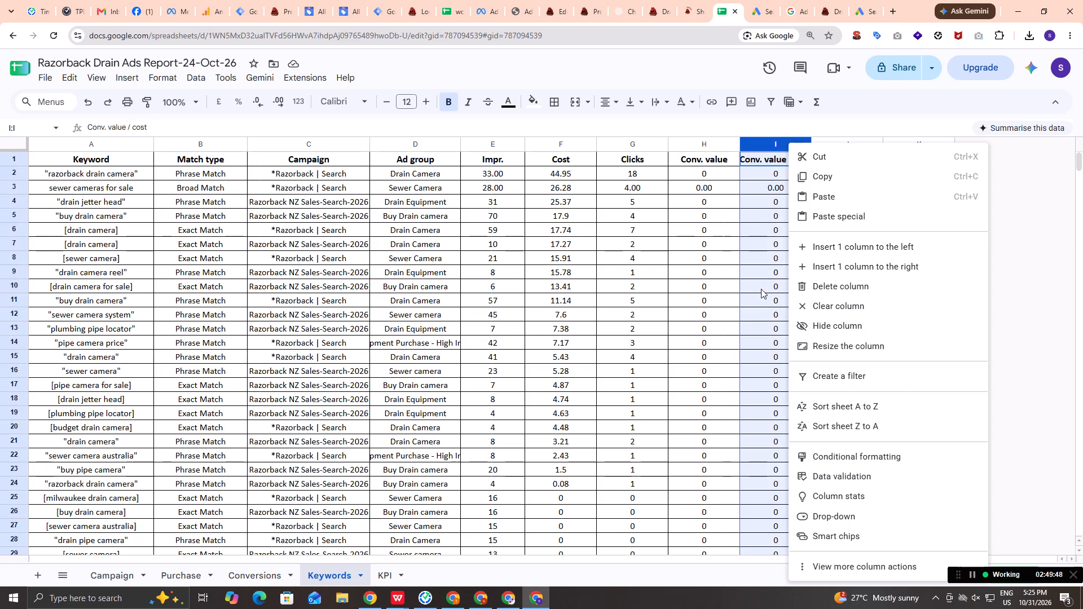
pyautogui.click(844, 287)
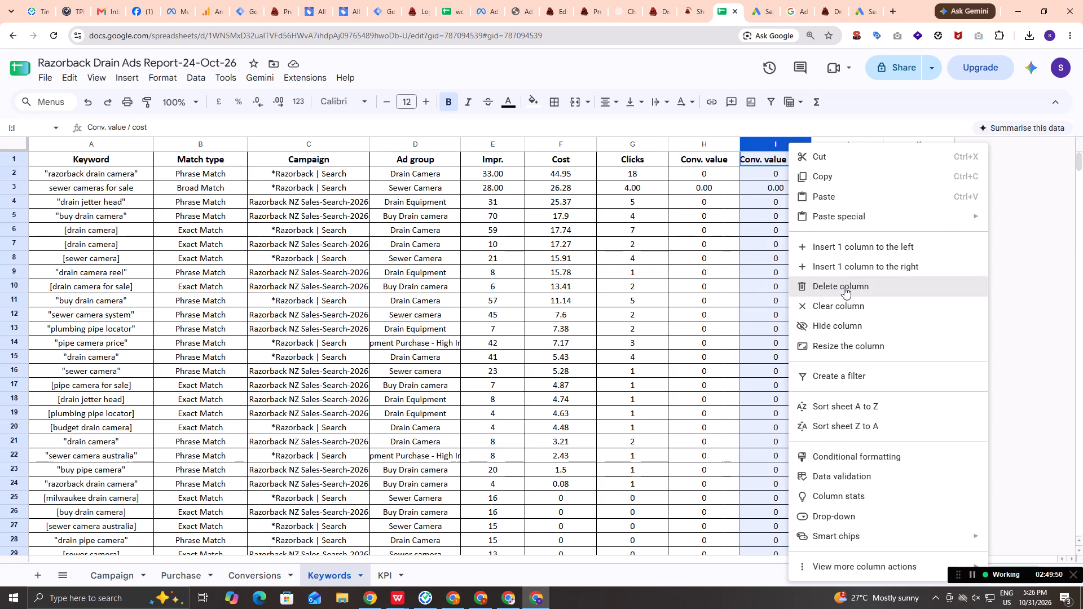
# Check the KPI sheet, and return to the Keywords sheet.
pyautogui.click(385, 579)
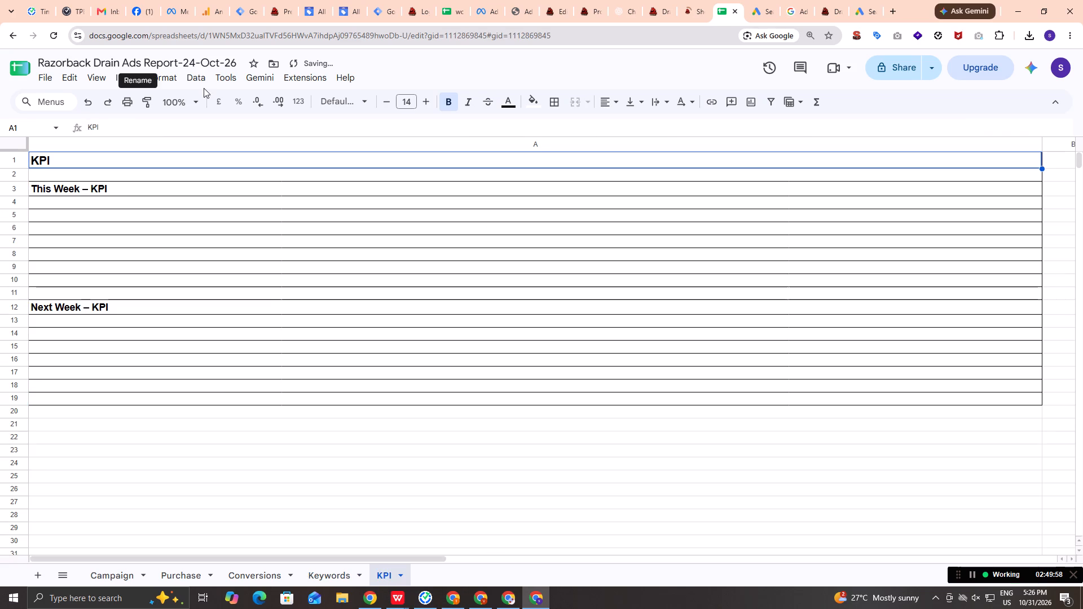
pyautogui.click(323, 572)
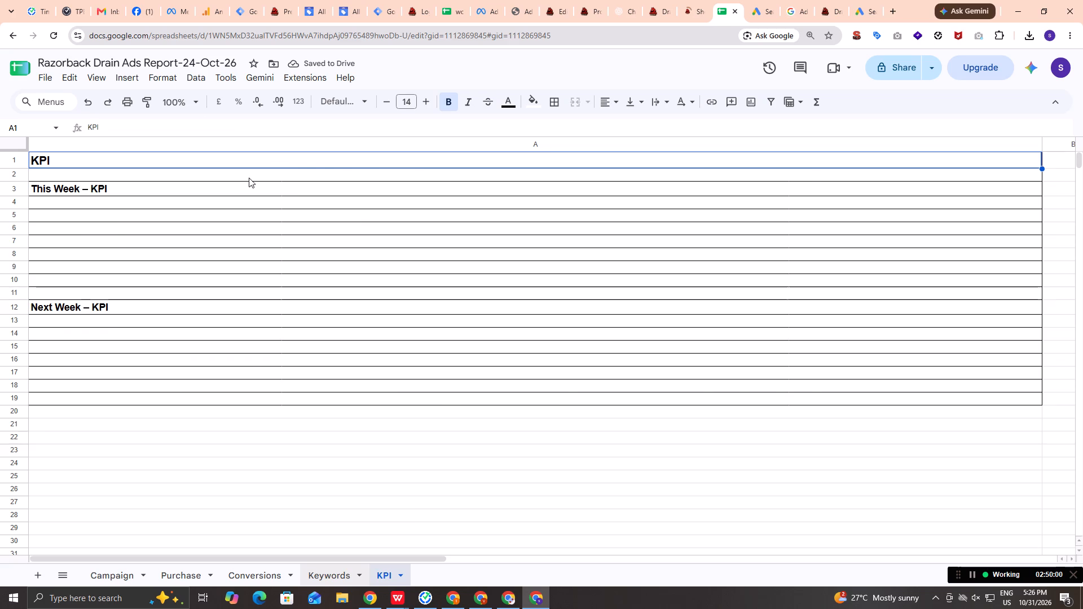
# Rename the spreadsheet as Razorback Drain Ads Report-31-Oct-26.
pyautogui.doubleClick(190, 63)
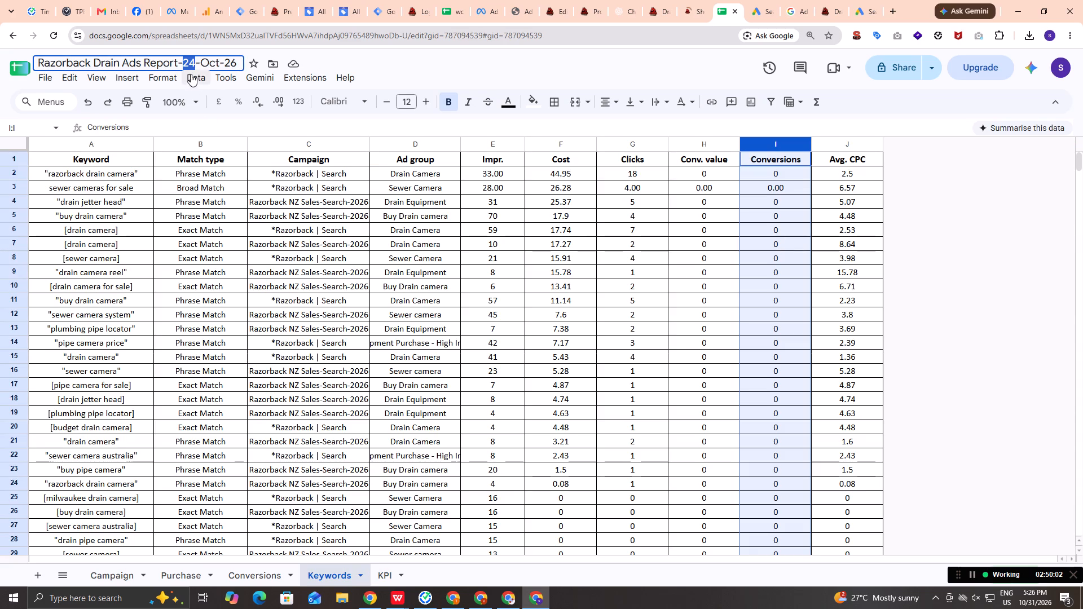
pyautogui.press('BackSpace')
pyautogui.write('31')
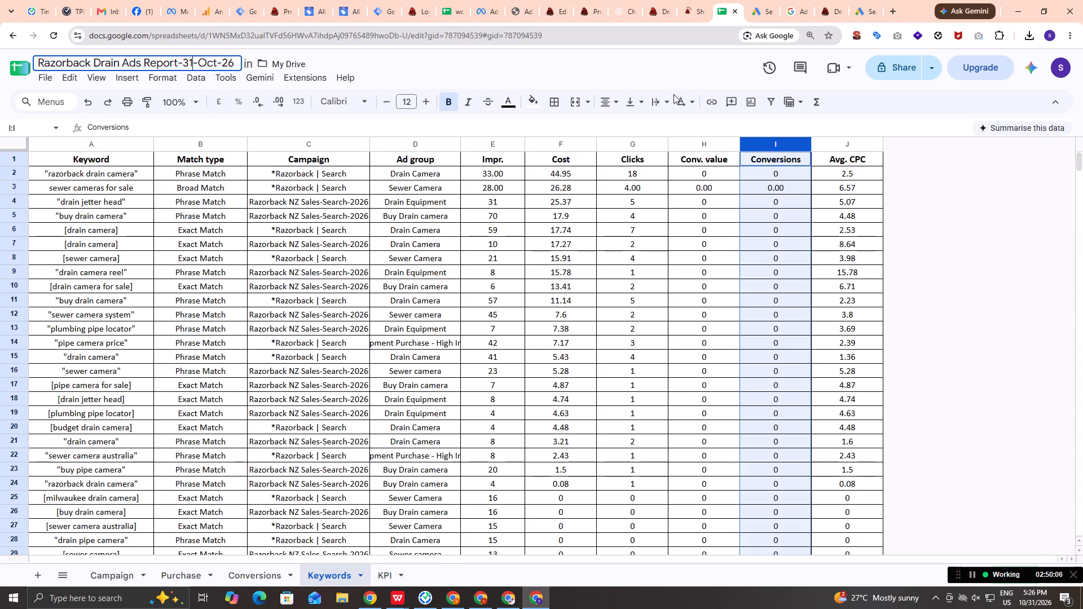
# Open the downloaded Razor-ack-Drains-V2-Campaigns CSV for 24 – 31 October 2026 in WPS Office.
pyautogui.click(1025, 38)
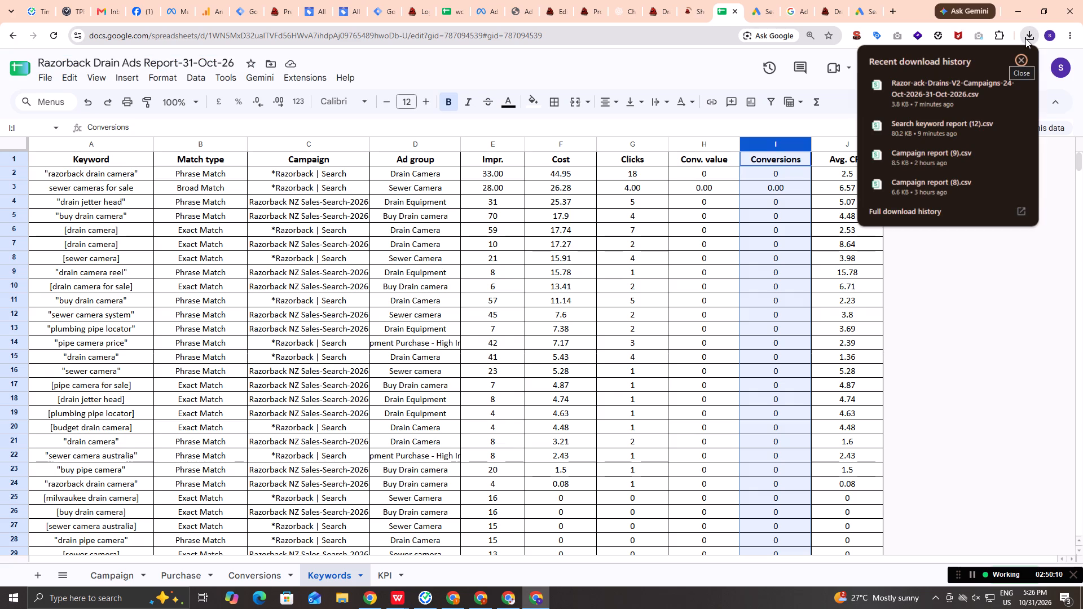
pyautogui.click(926, 93)
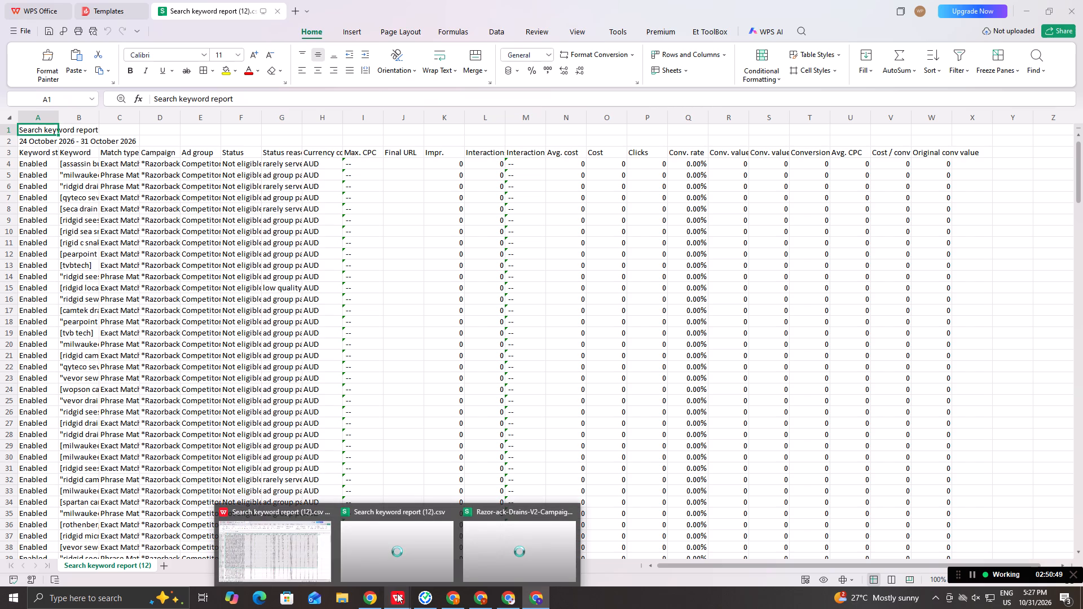
pyautogui.click(526, 547)
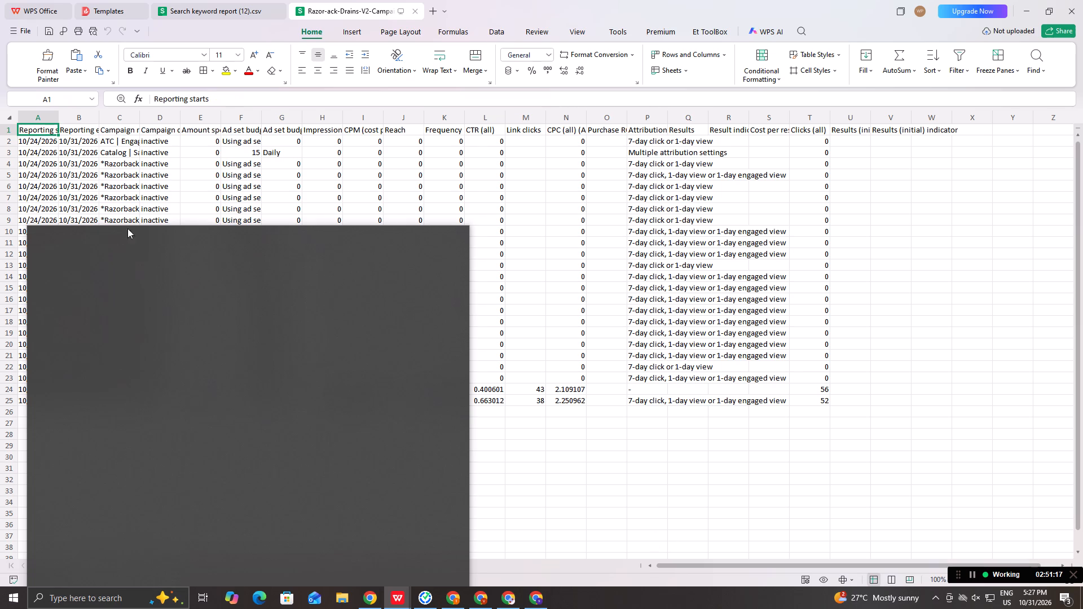
pyautogui.click(760, 494)
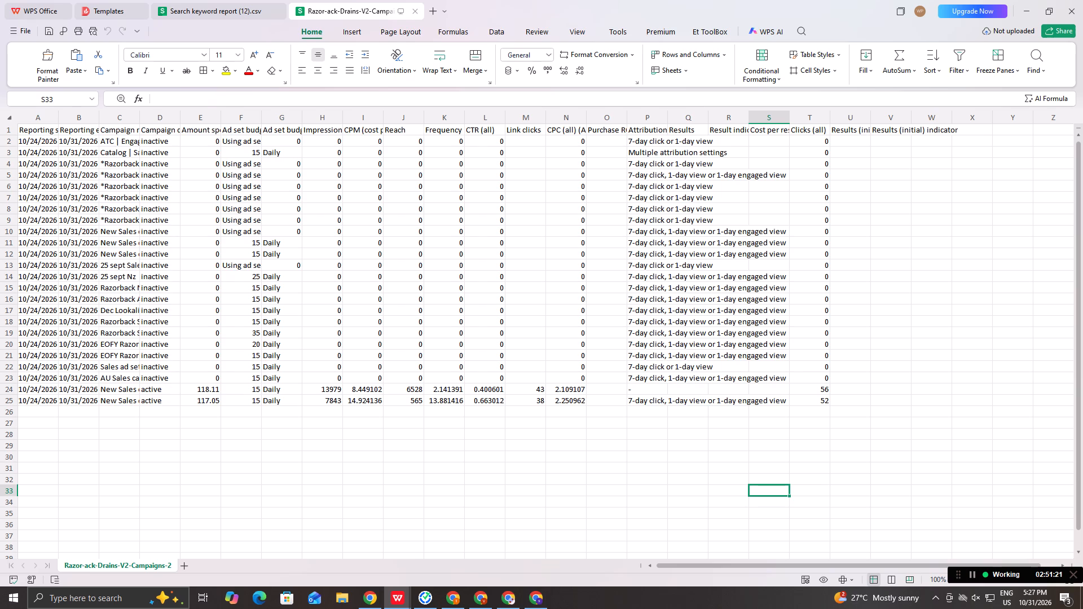
# Delete the entire rows of all inactive campaigns, rows 2 to 23, from the Meta campaigns export.
pyautogui.moveTo(47, 143); pyautogui.dragTo(52, 270)
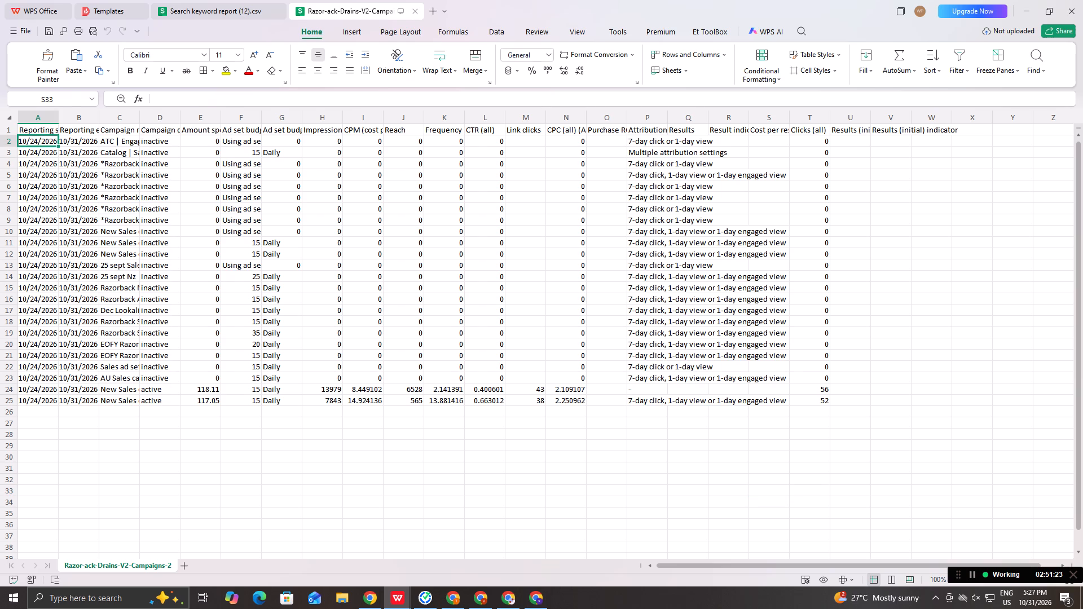
pyautogui.moveTo(52, 270); pyautogui.dragTo(273, 366)
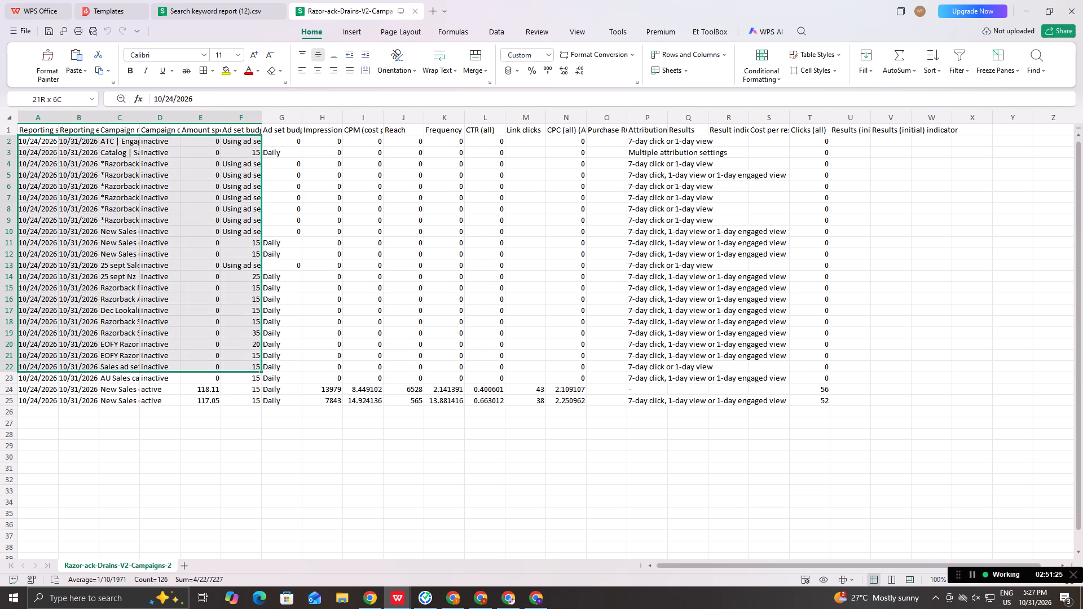
pyautogui.moveTo(273, 366); pyautogui.dragTo(797, 374)
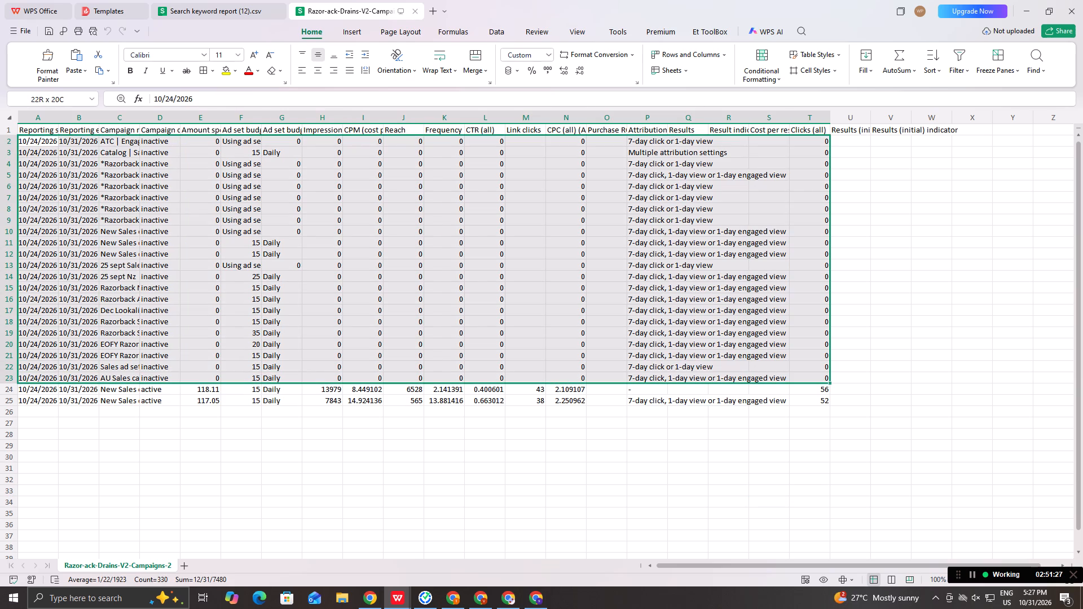
pyautogui.moveTo(797, 374); pyautogui.dragTo(798, 374)
pyautogui.rightClick(740, 345)
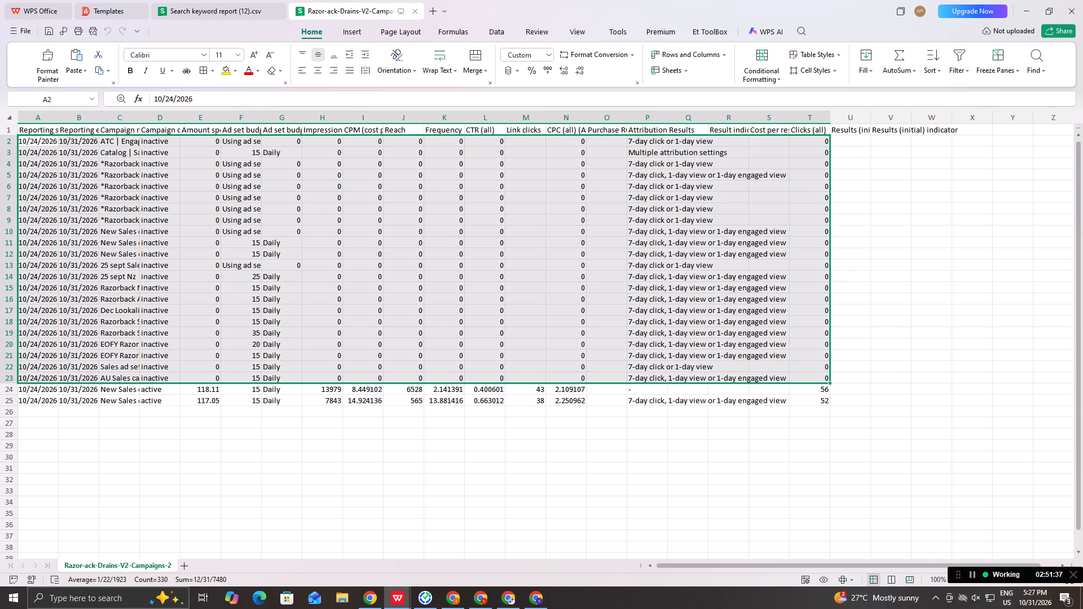
pyautogui.rightClick(609, 306)
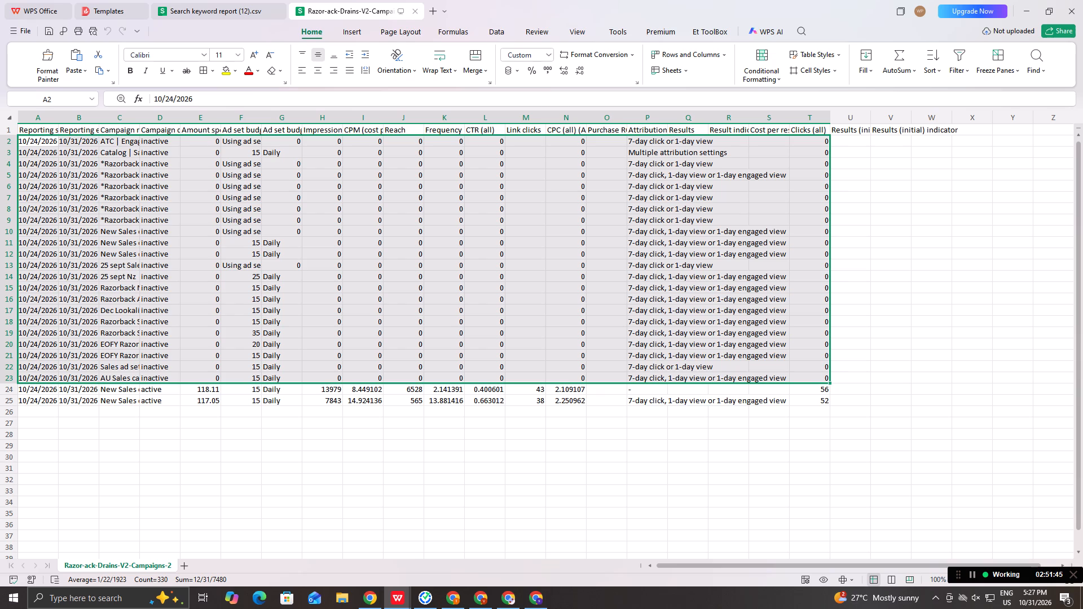
pyautogui.rightClick(609, 306)
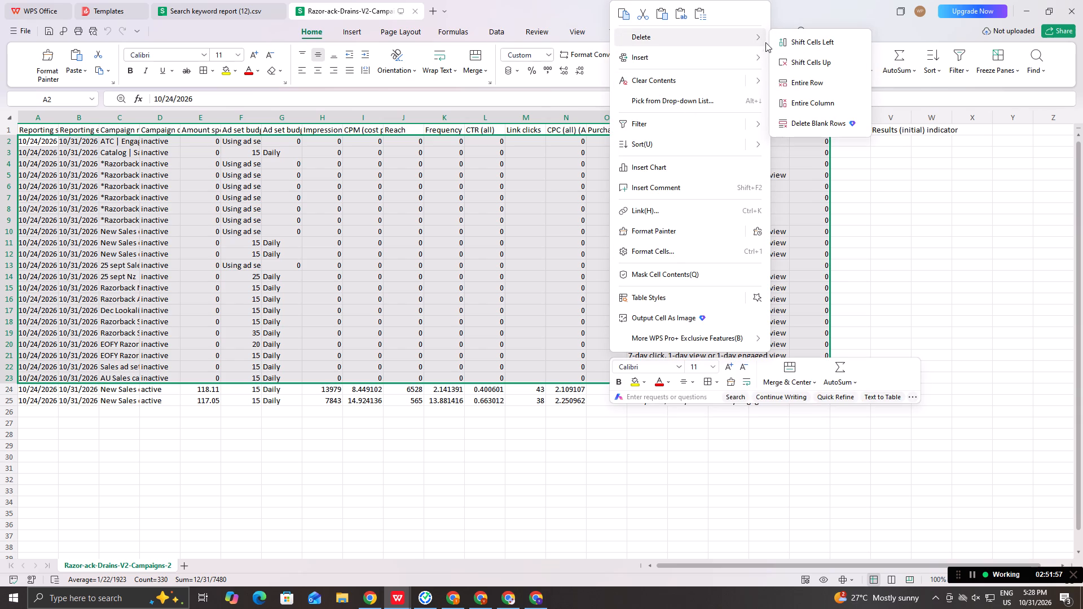
pyautogui.click(789, 83)
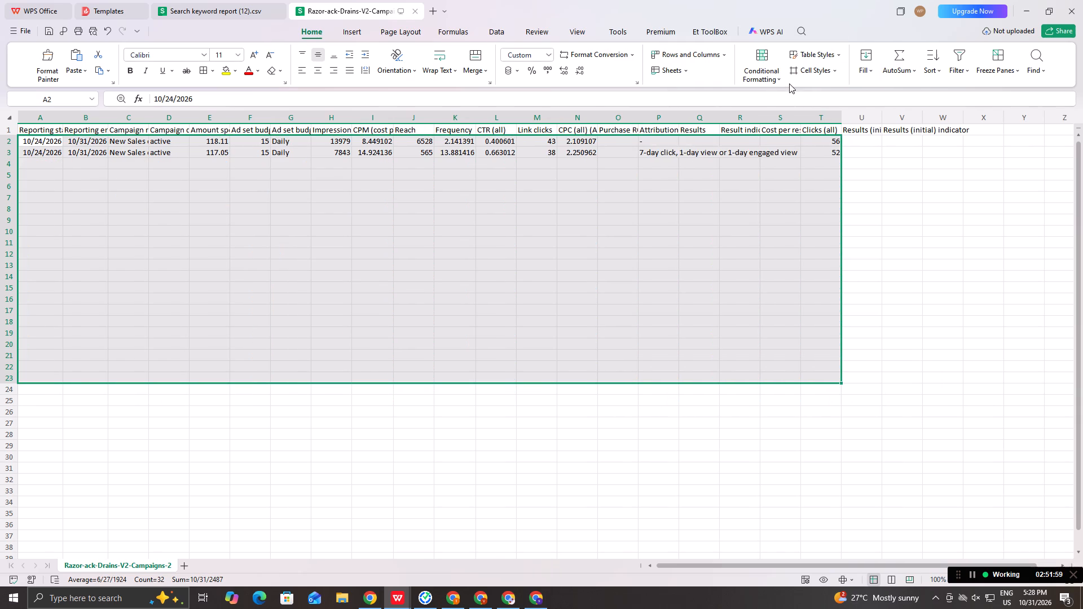
pyautogui.click(556, 238)
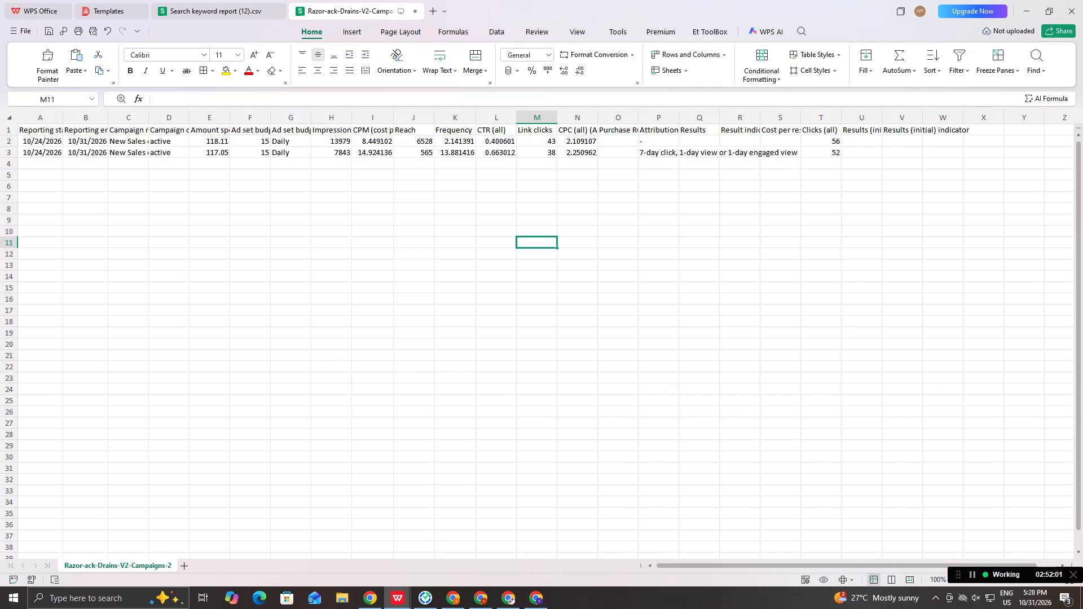
# Delete the Reporting starts, Reporting ends and Ad set budget type columns from the campaigns export.
pyautogui.click(38, 134)
pyautogui.click(78, 202)
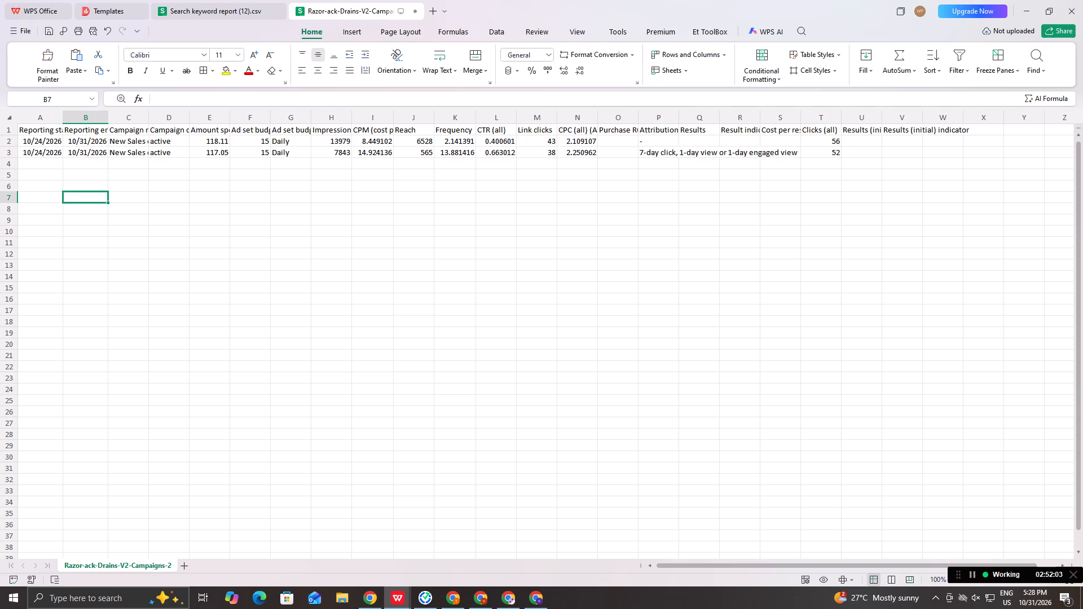
pyautogui.moveTo(51, 121); pyautogui.dragTo(82, 121)
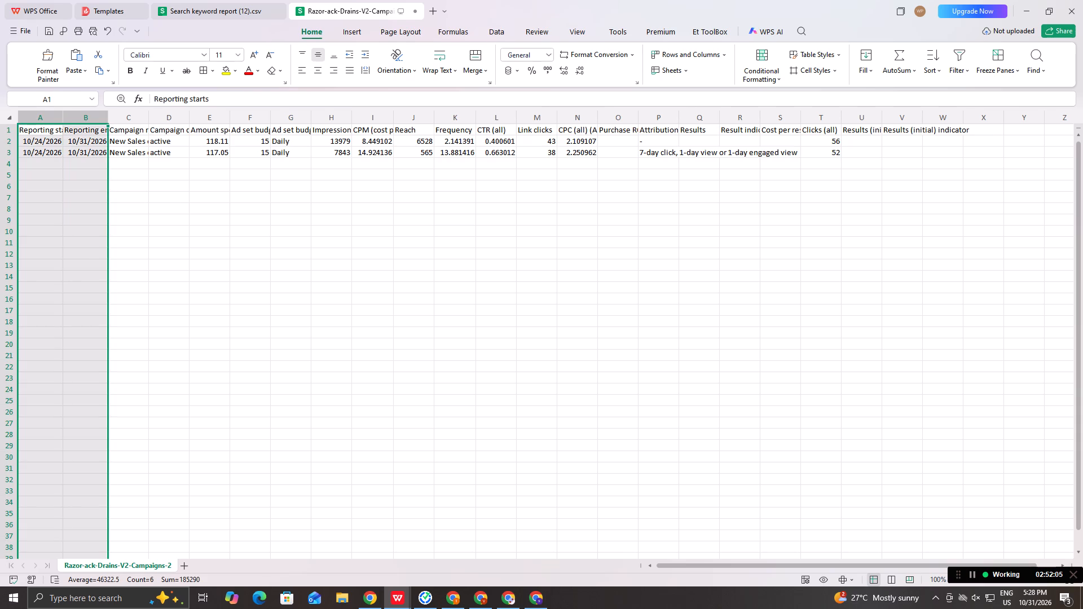
pyautogui.rightClick(82, 121)
pyautogui.click(147, 153)
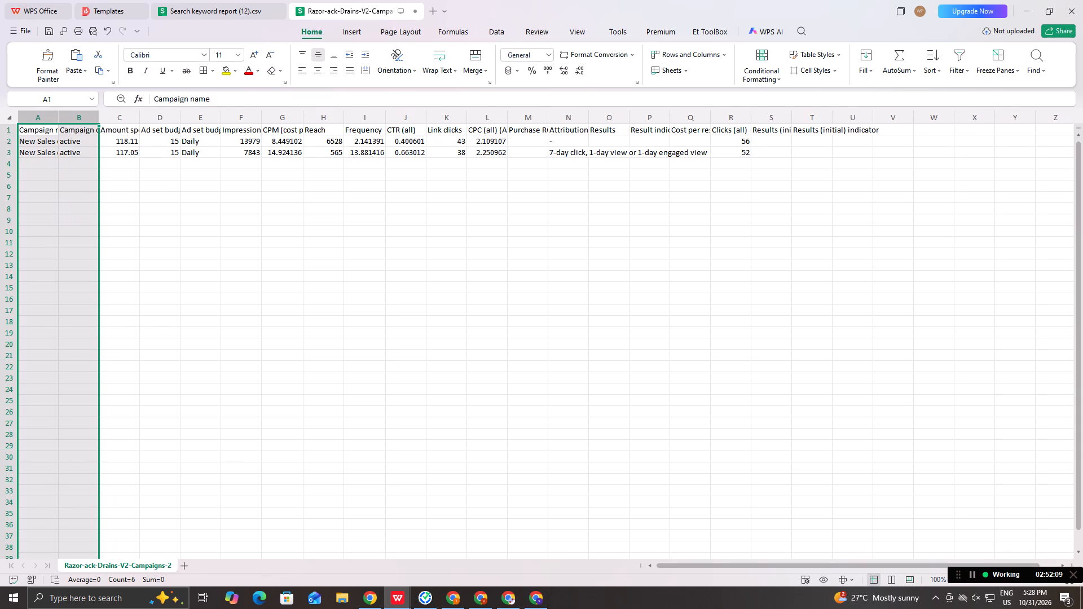
pyautogui.click(209, 121)
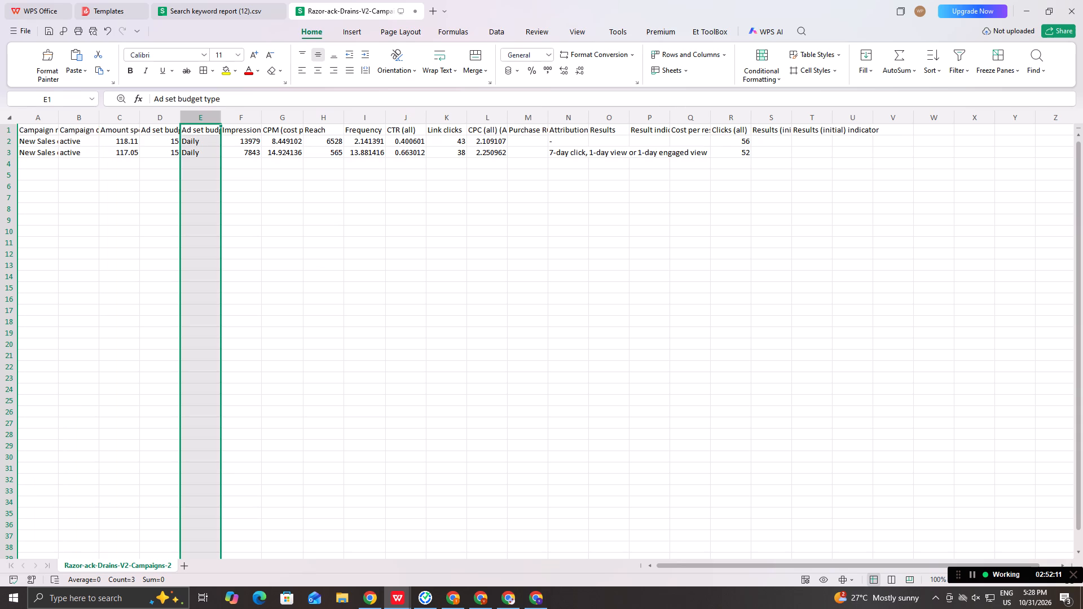
pyautogui.rightClick(209, 121)
pyautogui.click(262, 154)
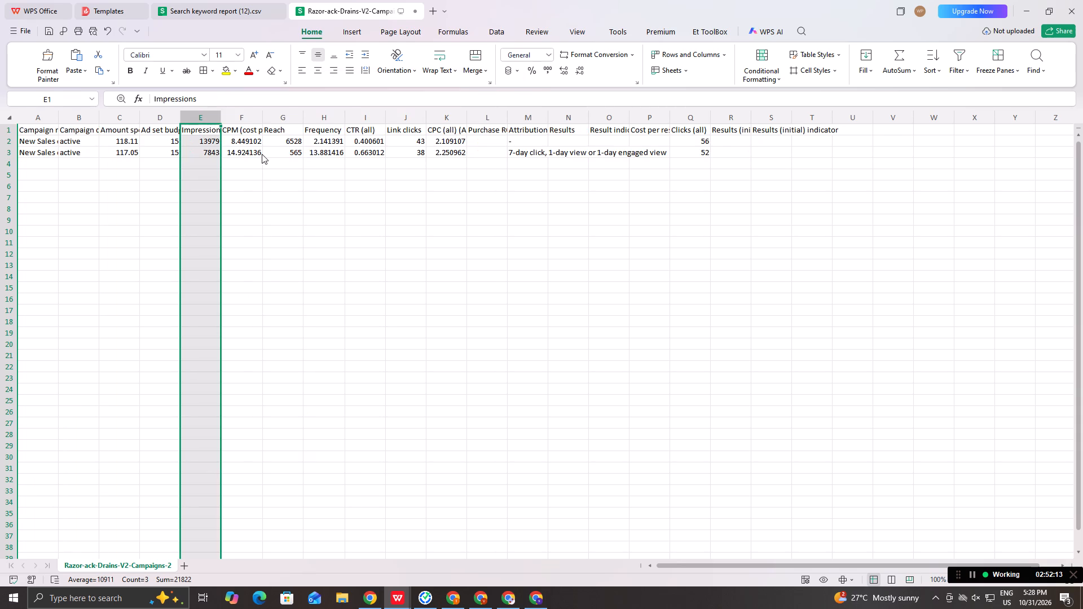
# Widen the CPM column, and delete the Frequency column and the Purchase column before Attribution setting.
pyautogui.moveTo(262, 114); pyautogui.dragTo(292, 113)
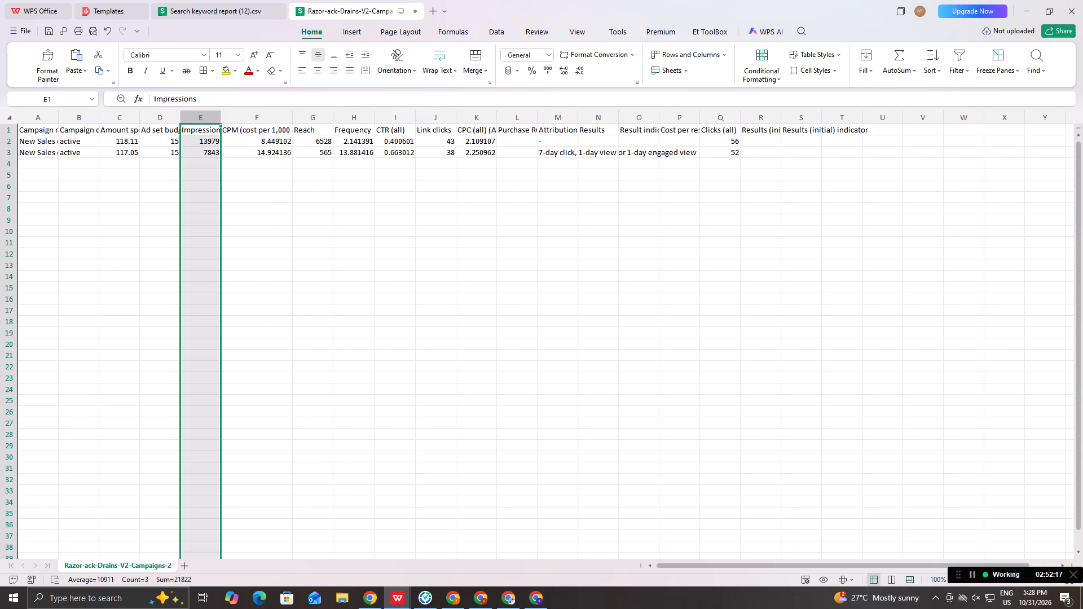
pyautogui.click(358, 118)
pyautogui.rightClick(358, 118)
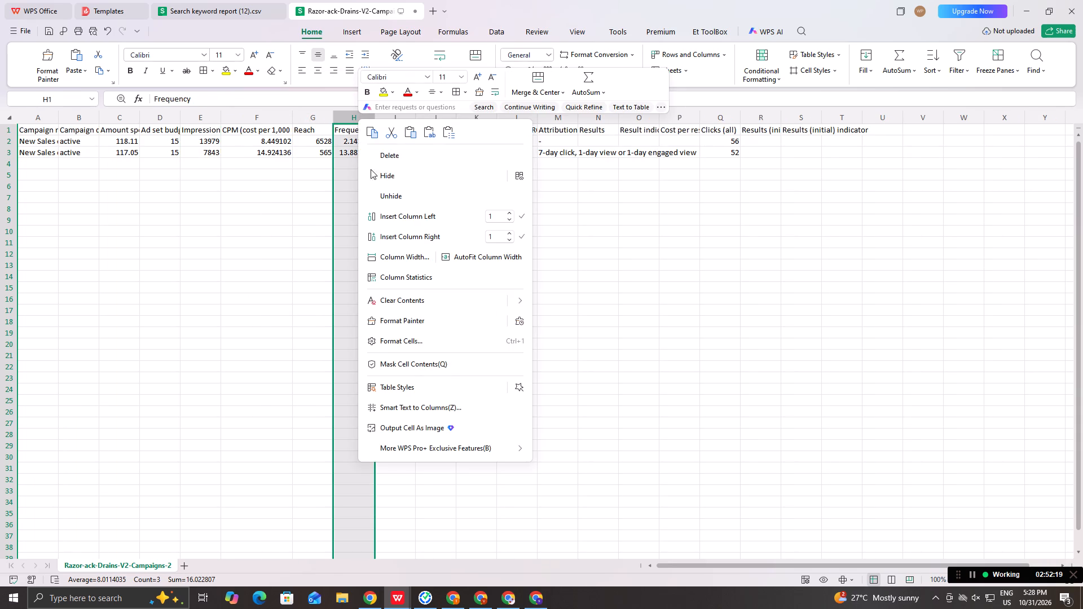
pyautogui.click(419, 153)
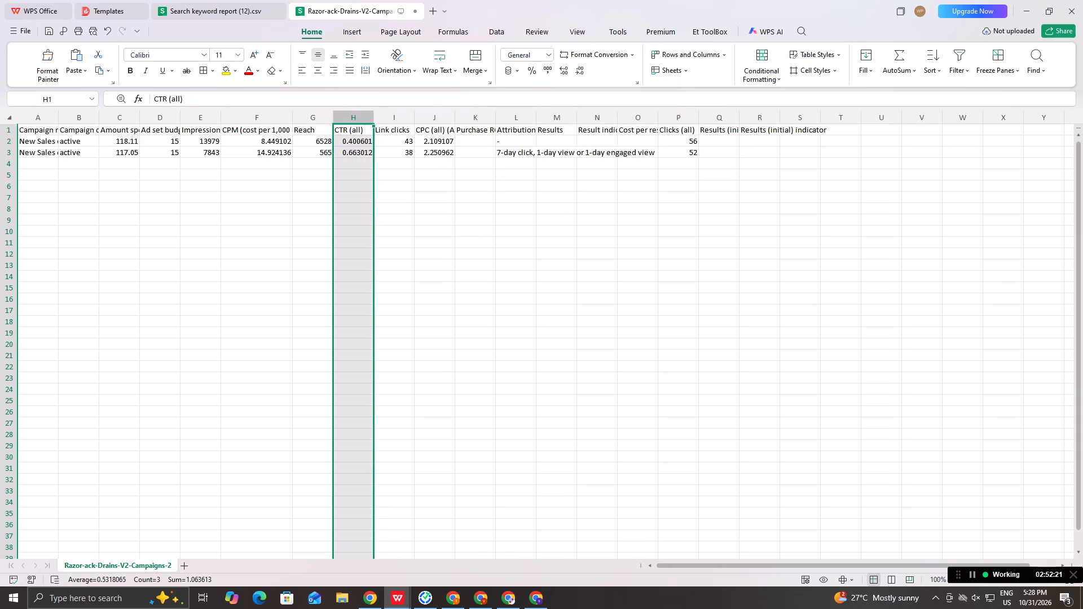
pyautogui.click(482, 118)
pyautogui.rightClick(482, 118)
pyautogui.click(520, 153)
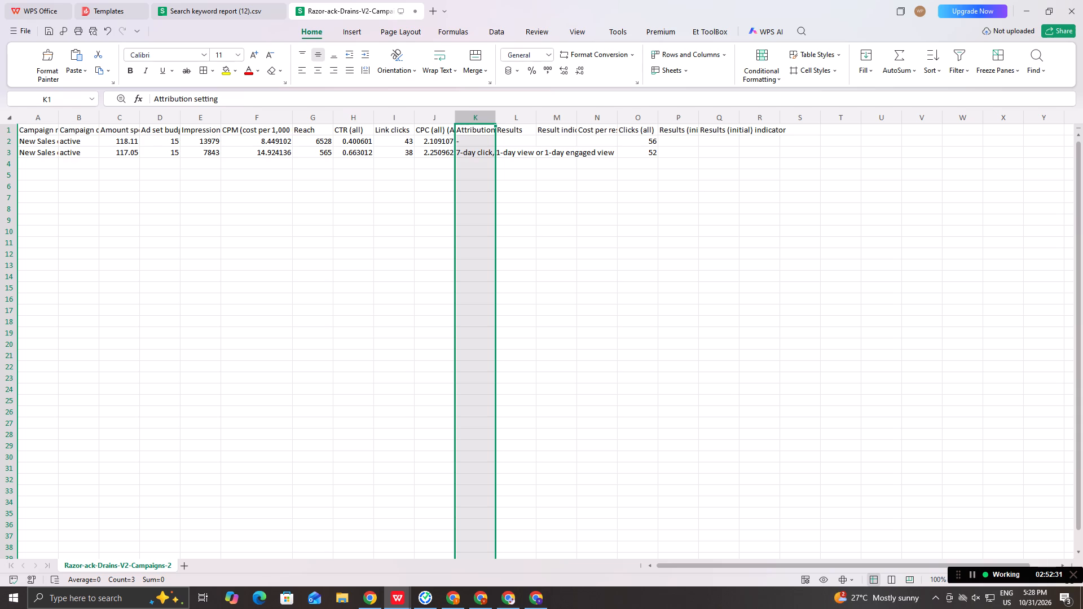
# Delete the Cost per results, Results (initial) and Results (initial) indicator columns from the campaigns export.
pyautogui.click(706, 125)
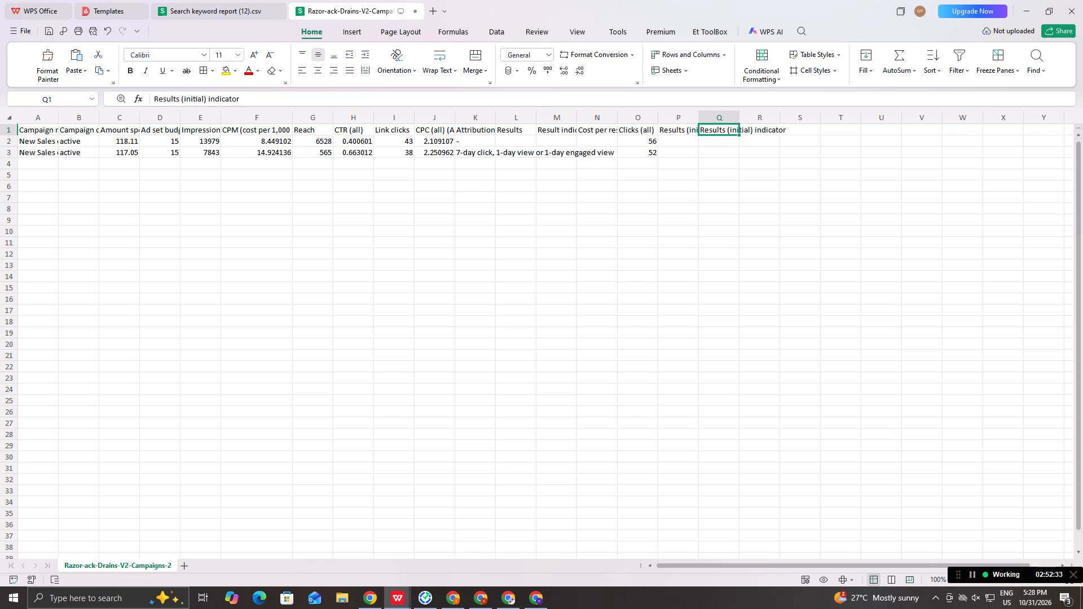
pyautogui.moveTo(619, 112); pyautogui.dragTo(720, 118)
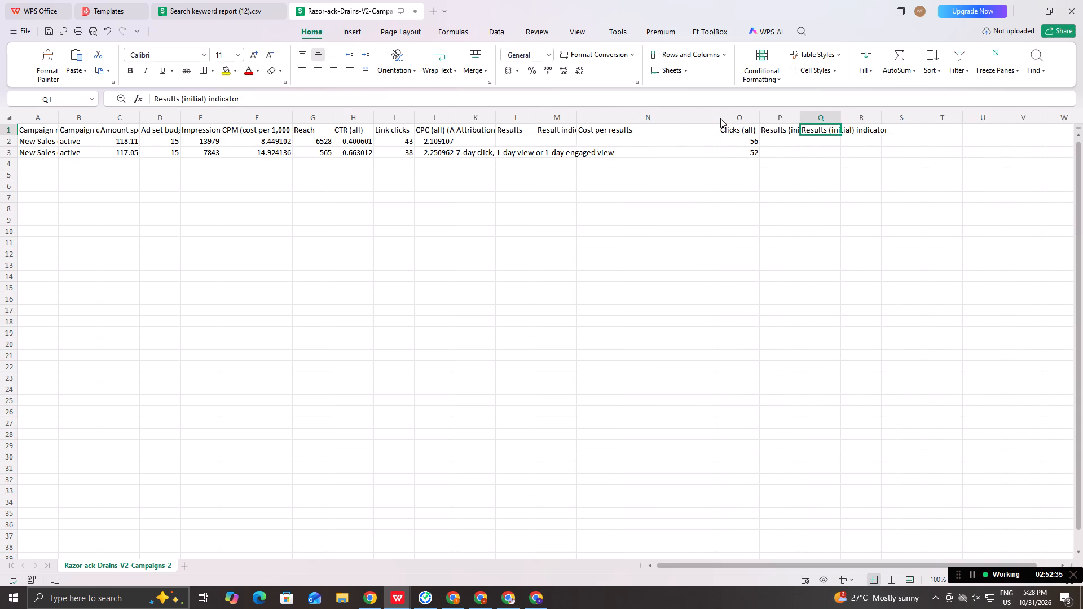
pyautogui.moveTo(579, 116); pyautogui.dragTo(635, 116)
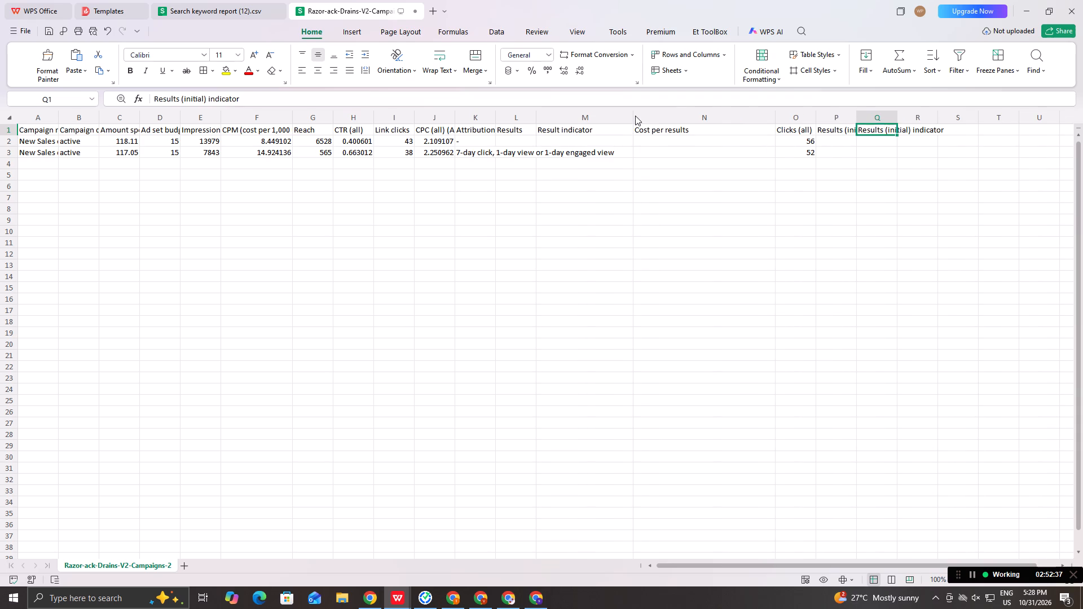
pyautogui.click(672, 116)
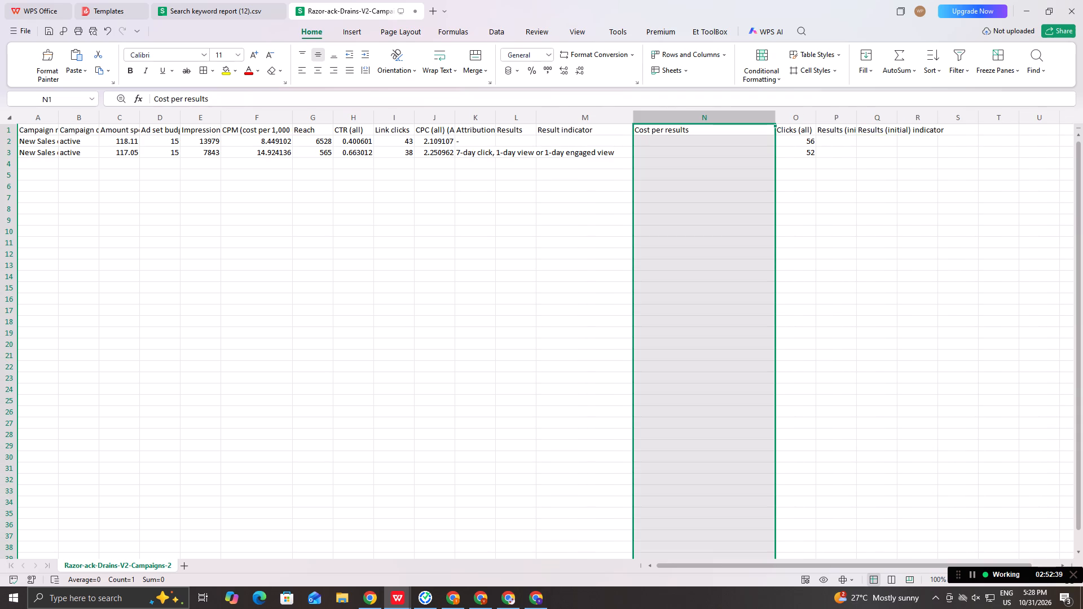
pyautogui.rightClick(672, 116)
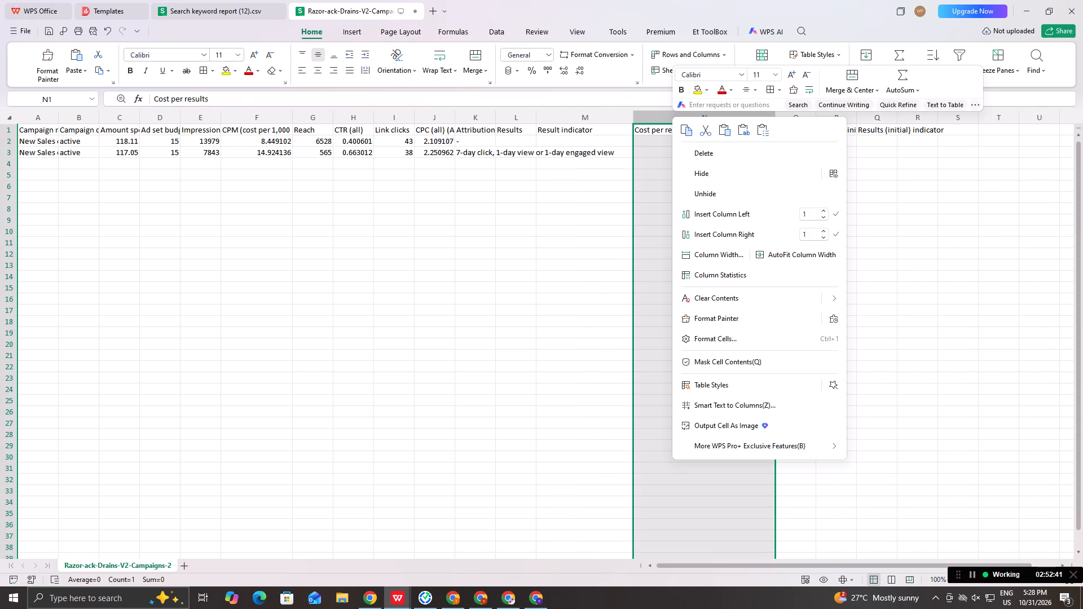
pyautogui.click(705, 149)
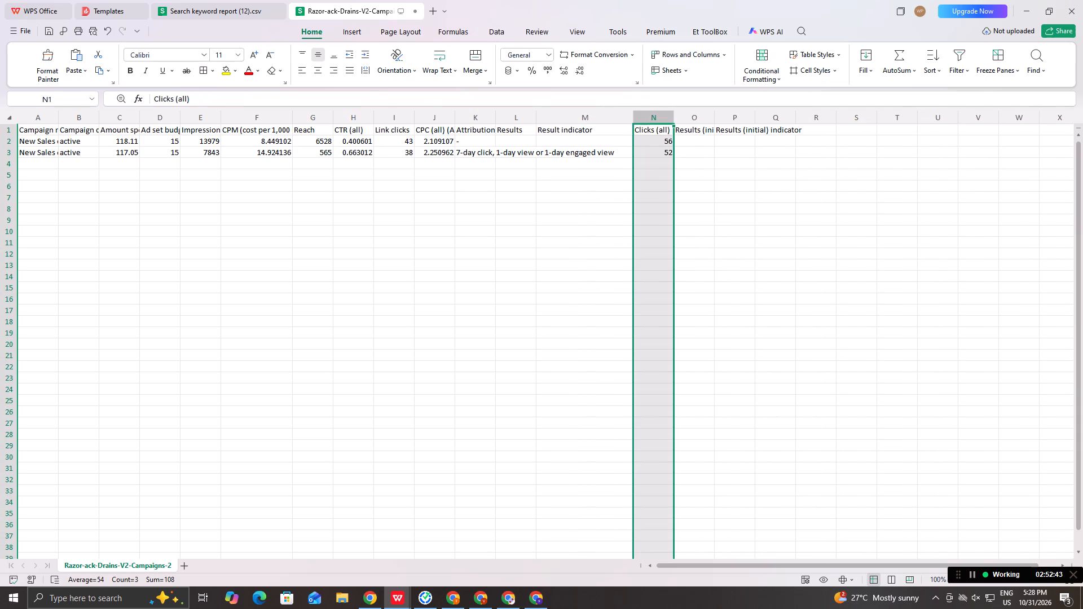
pyautogui.moveTo(707, 120); pyautogui.dragTo(768, 122)
pyautogui.rightClick(768, 122)
pyautogui.click(801, 158)
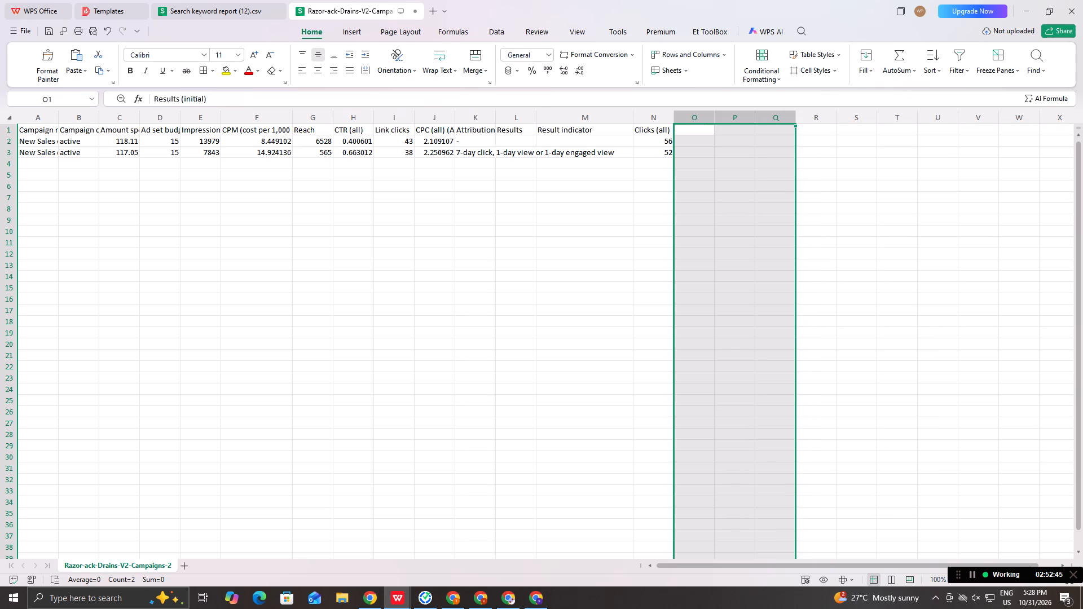
# Widen the Results column and delete the entire Result indicator column.
pyautogui.click(566, 186)
pyautogui.click(591, 118)
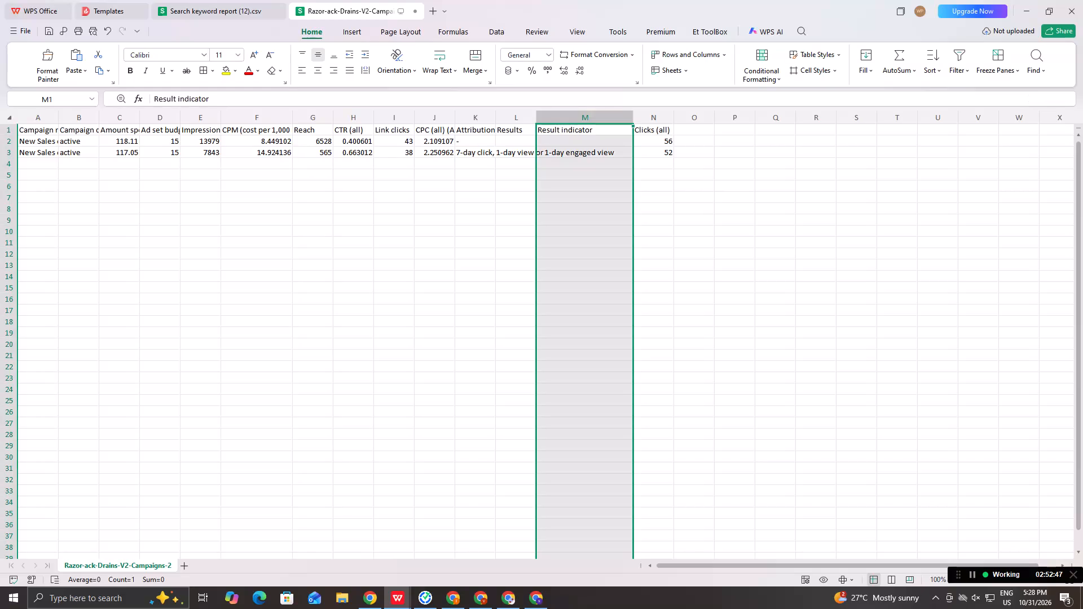
pyautogui.click(598, 192)
pyautogui.moveTo(536, 120); pyautogui.dragTo(588, 123)
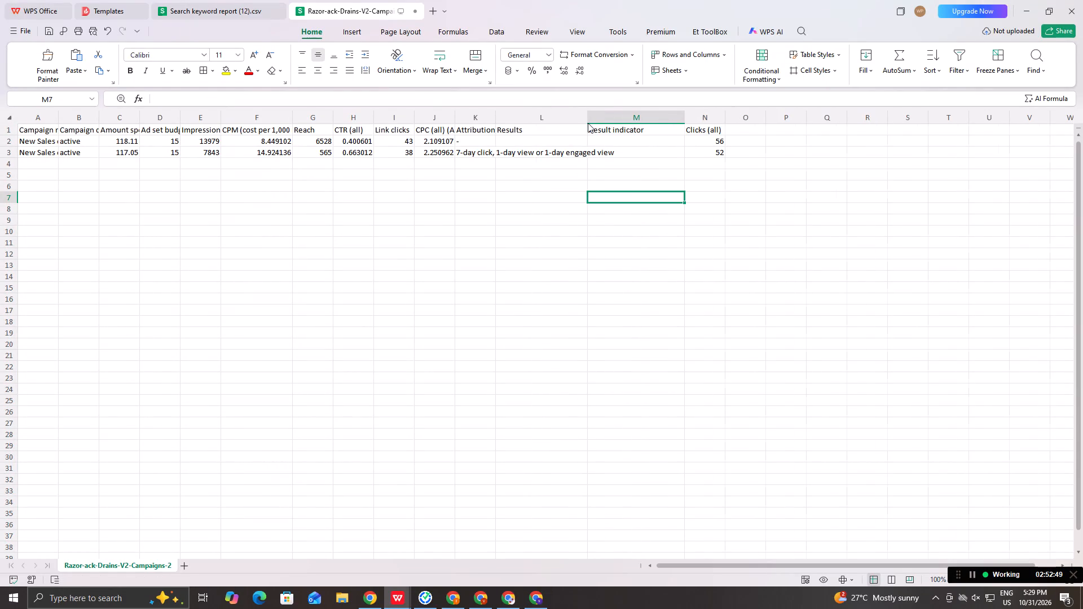
pyautogui.moveTo(589, 117); pyautogui.dragTo(663, 120)
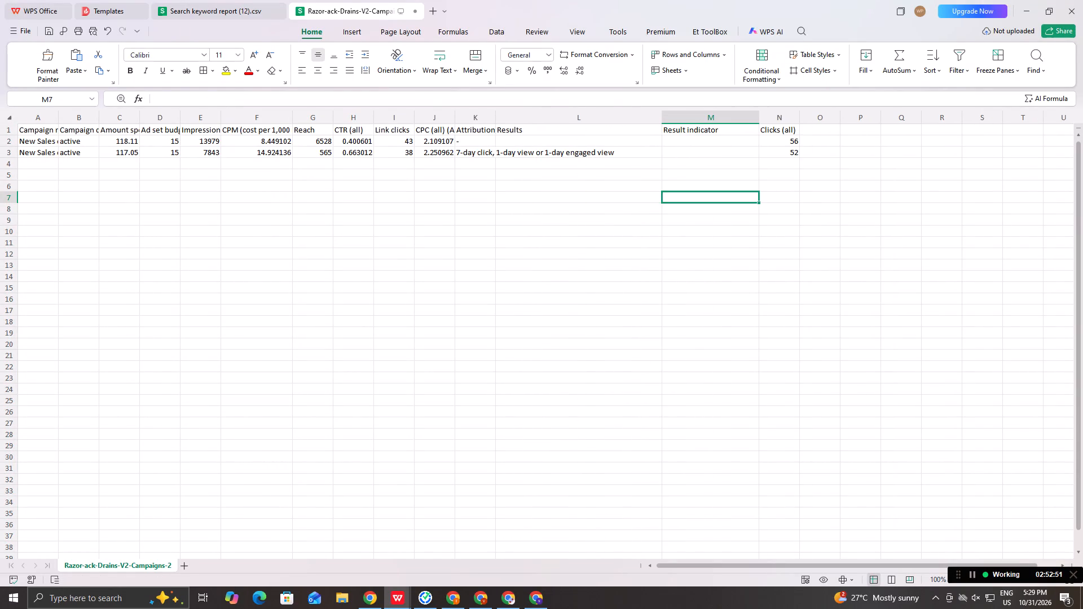
pyautogui.click(738, 128)
pyautogui.rightClick(738, 128)
pyautogui.click(774, 165)
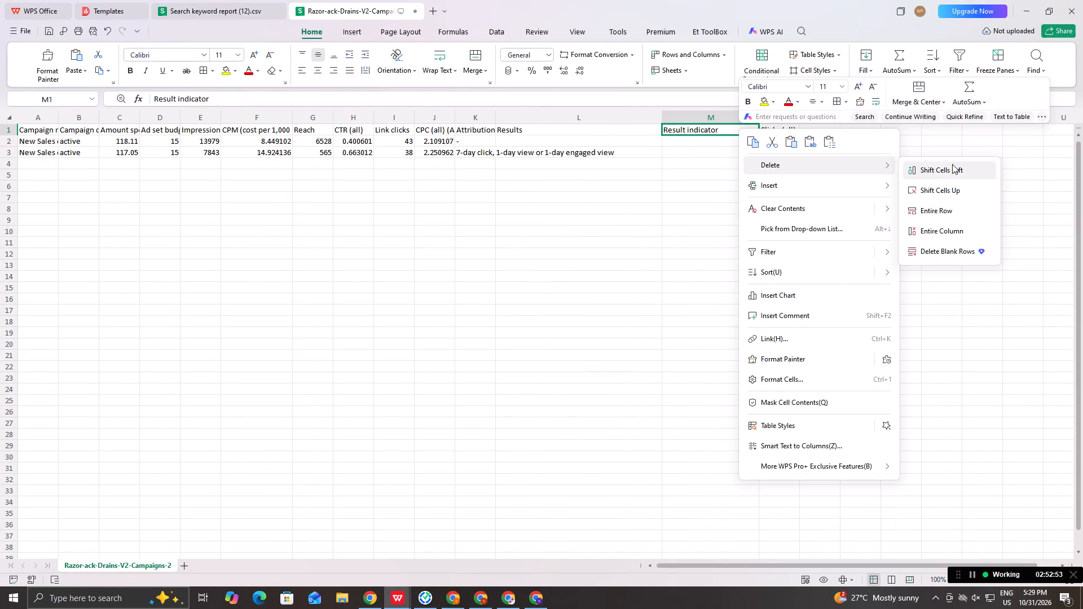
pyautogui.click(934, 228)
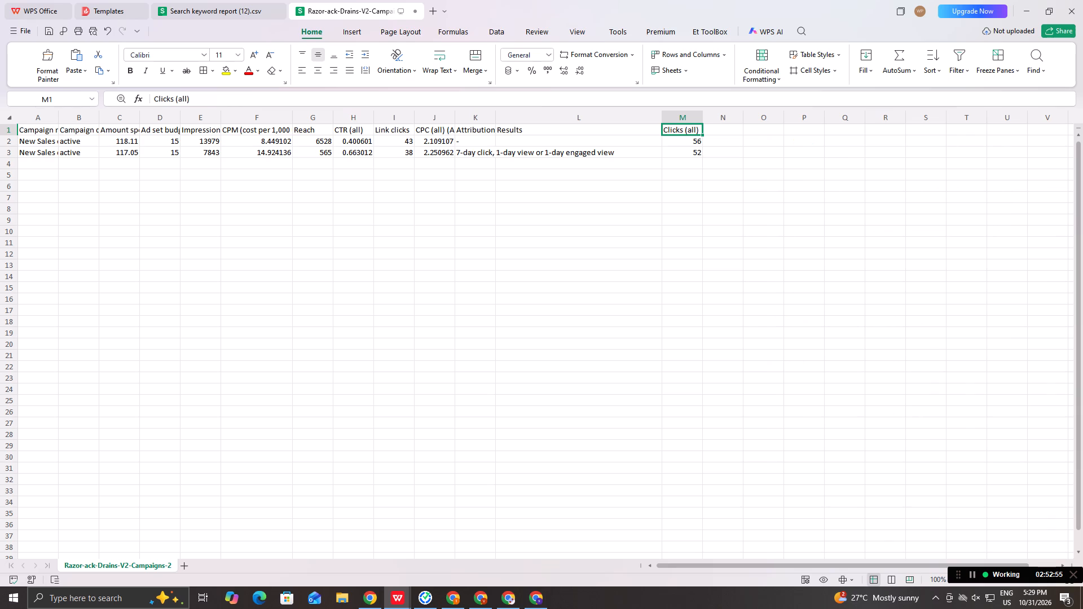
# Widen the Attribution setting column and delete the entire Results column from the campaigns export.
pyautogui.moveTo(497, 116); pyautogui.dragTo(530, 116)
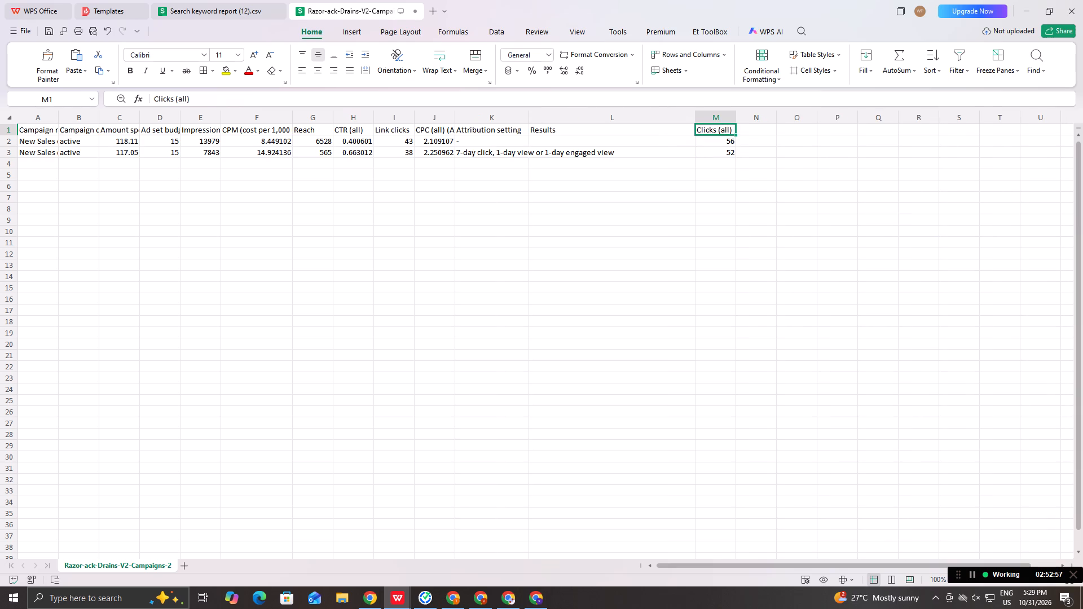
pyautogui.click(584, 113)
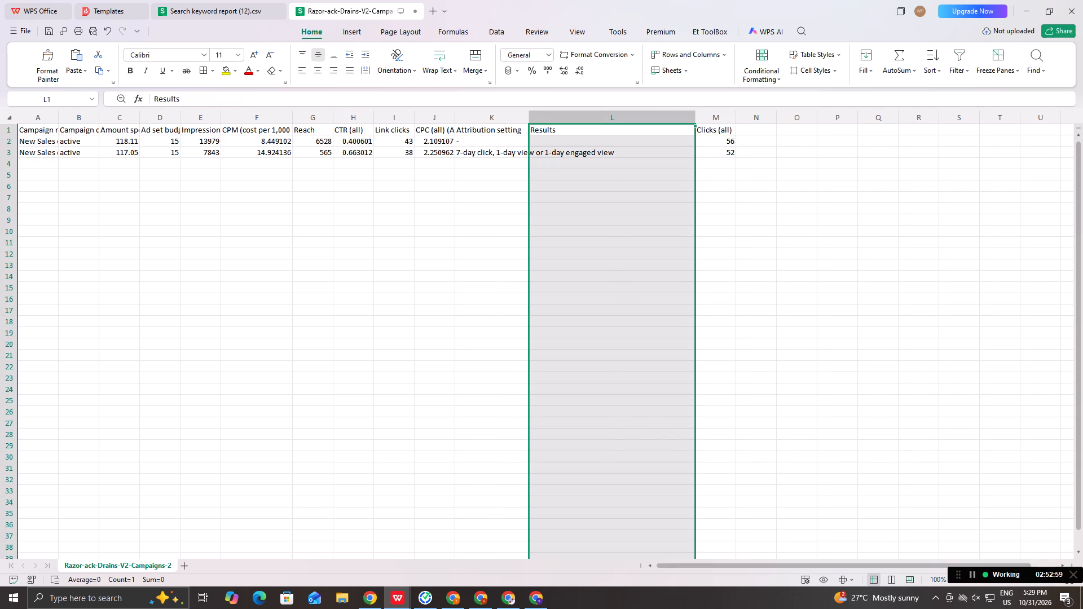
pyautogui.rightClick(605, 120)
pyautogui.click(651, 152)
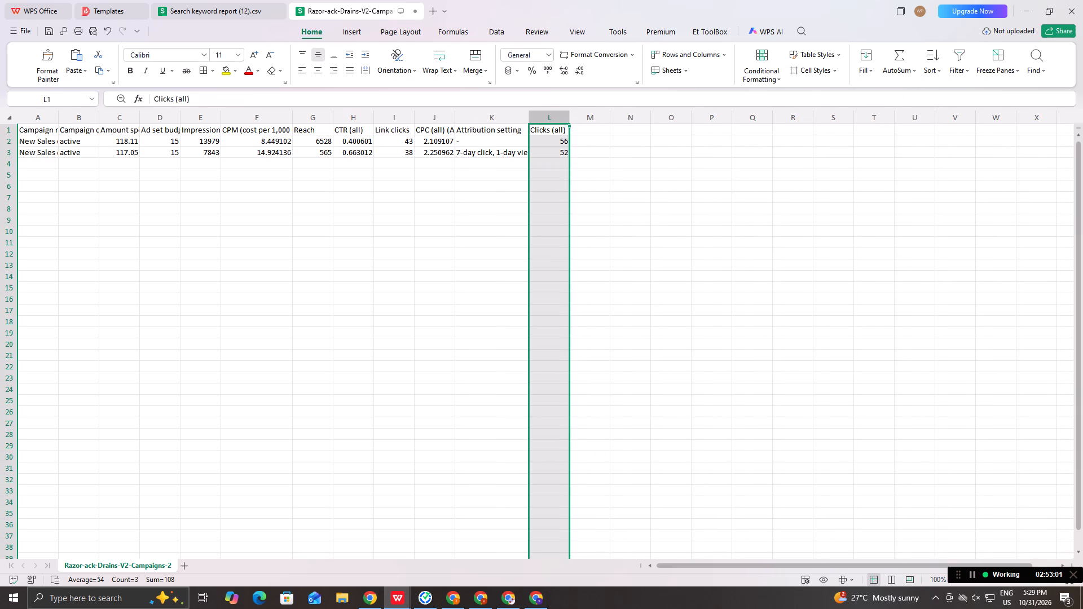
# Widen the Attribution setting and CPC (all) (AUD) columns, and delete the entire Attribution setting column.
pyautogui.moveTo(531, 118); pyautogui.dragTo(593, 120)
pyautogui.click(537, 206)
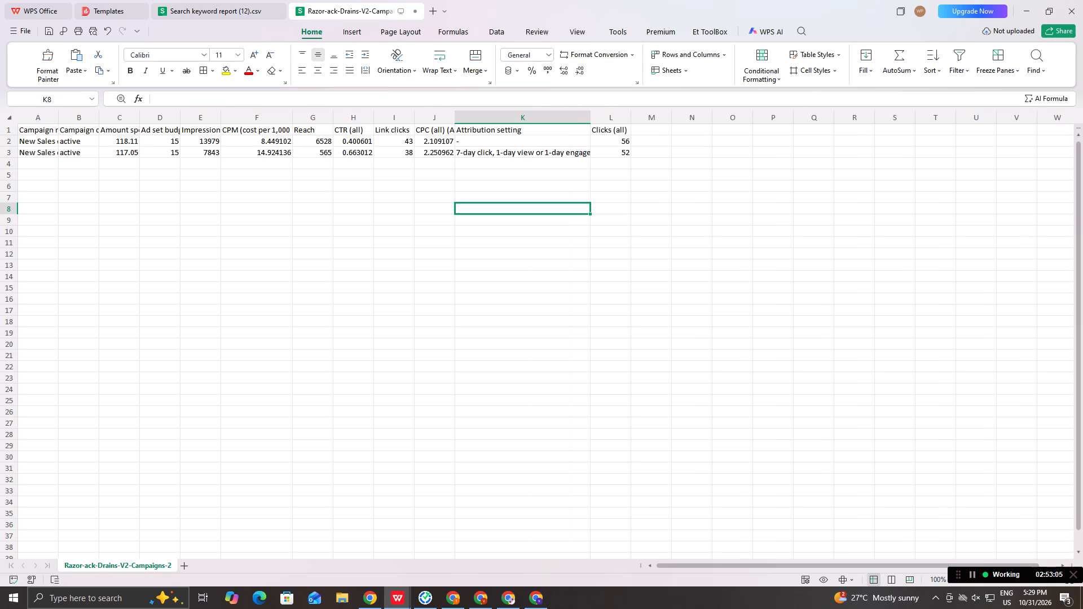
pyautogui.moveTo(458, 121); pyautogui.dragTo(513, 130)
pyautogui.click(554, 120)
pyautogui.rightClick(554, 120)
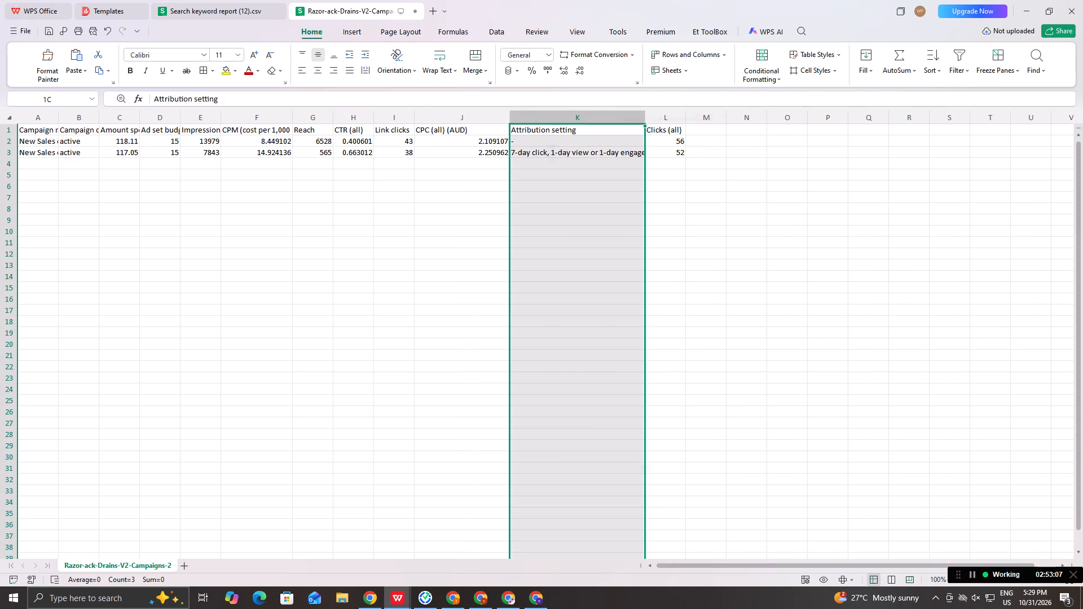
pyautogui.click(587, 152)
pyautogui.click(417, 201)
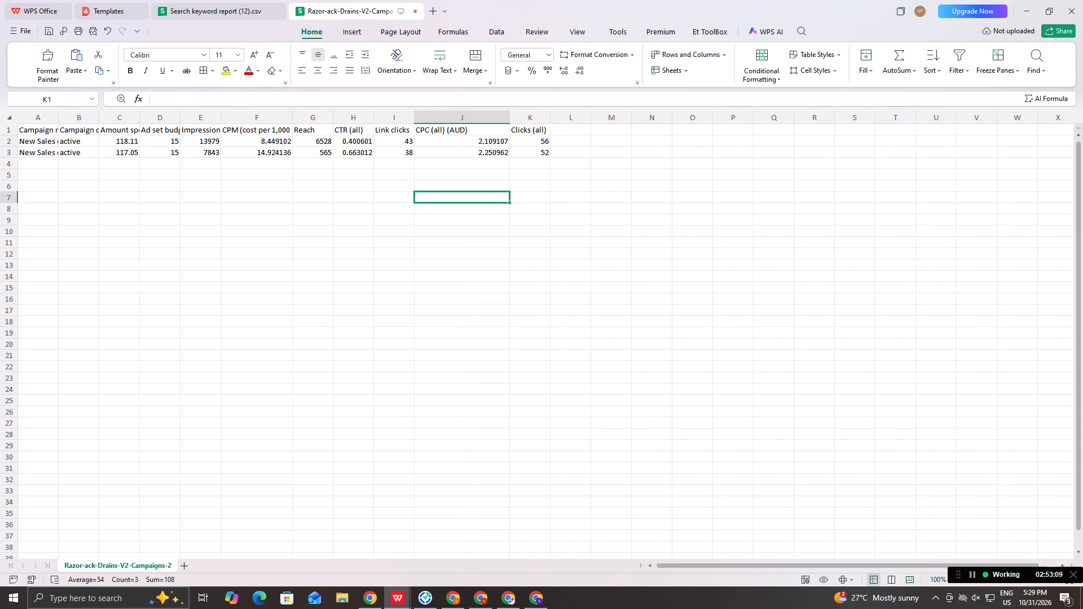
# Copy the trimmed campaign table A1:K3 and switch to the Campaign sheet of the Razorback Drain Ads Report in Chrome.
pyautogui.moveTo(49, 131); pyautogui.dragTo(303, 148)
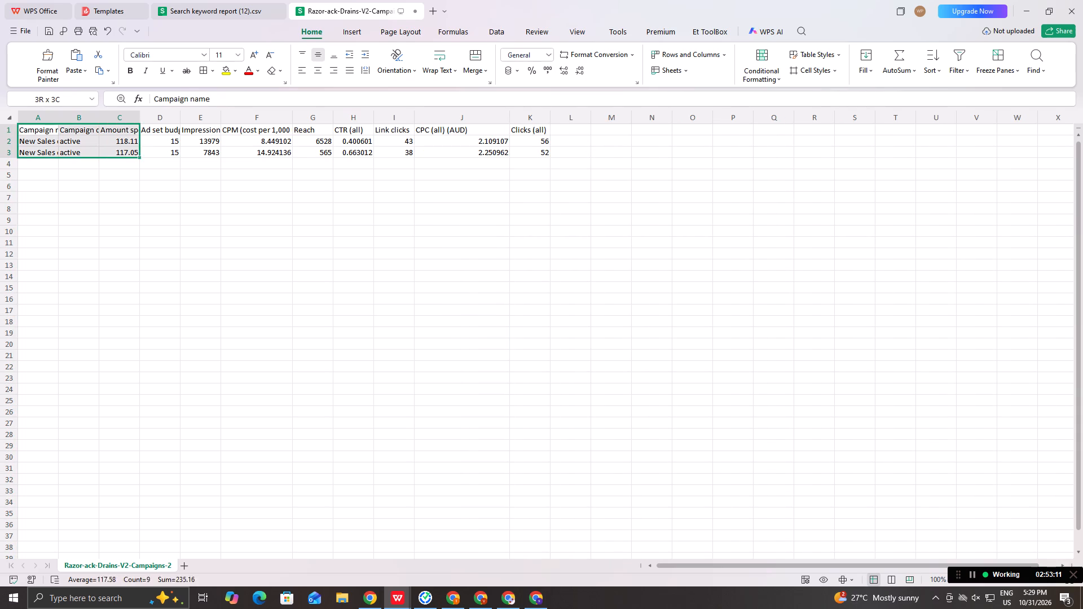
pyautogui.moveTo(303, 148); pyautogui.dragTo(537, 152)
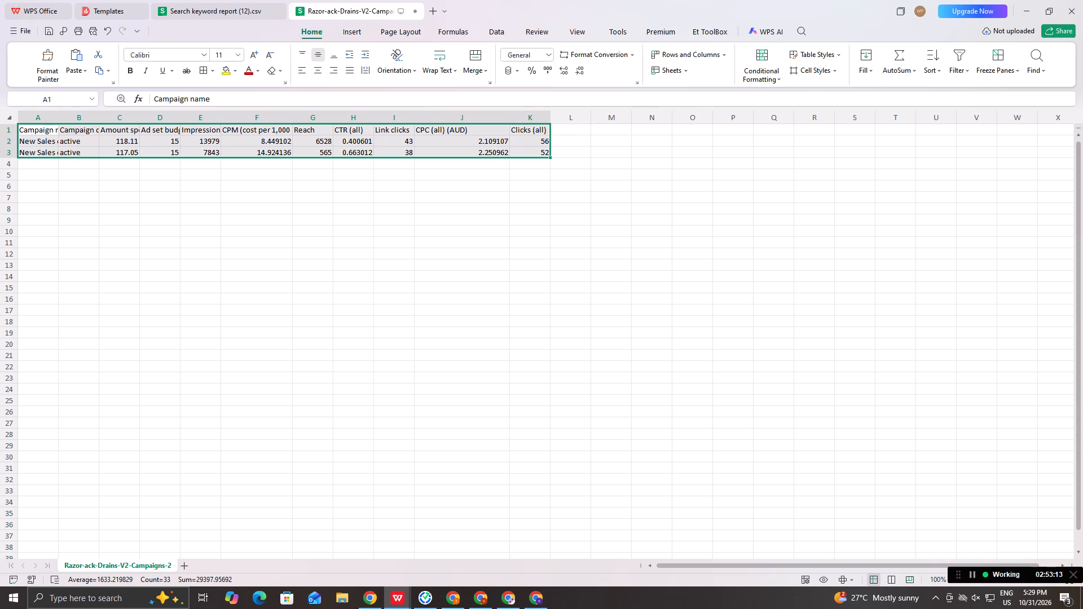
pyautogui.hotkey('ctrl', 'c')
pyautogui.hotkey('alt', 'Tab')
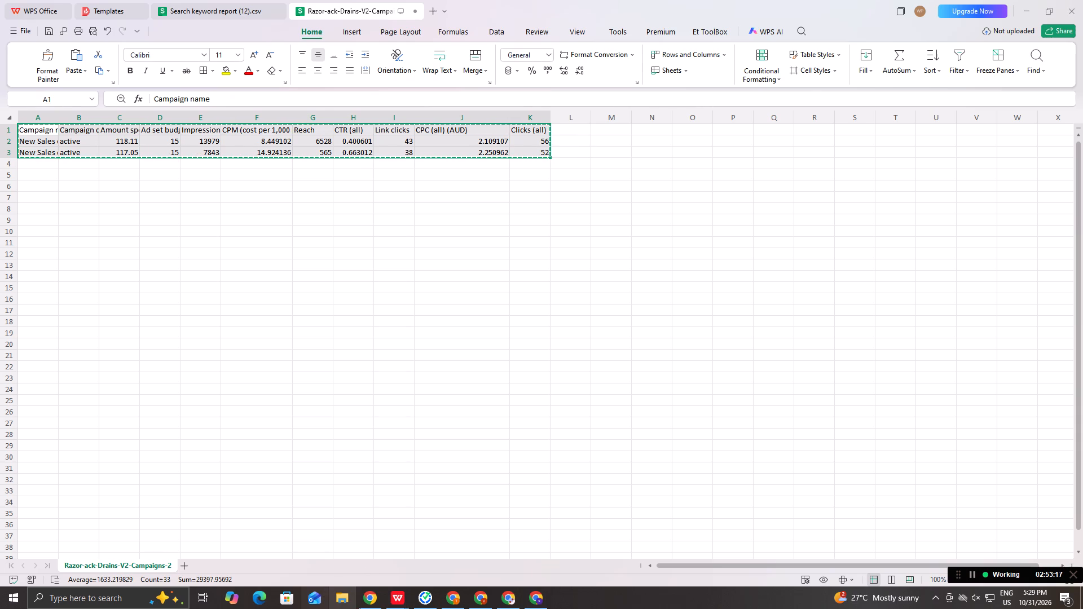
pyautogui.click(543, 603)
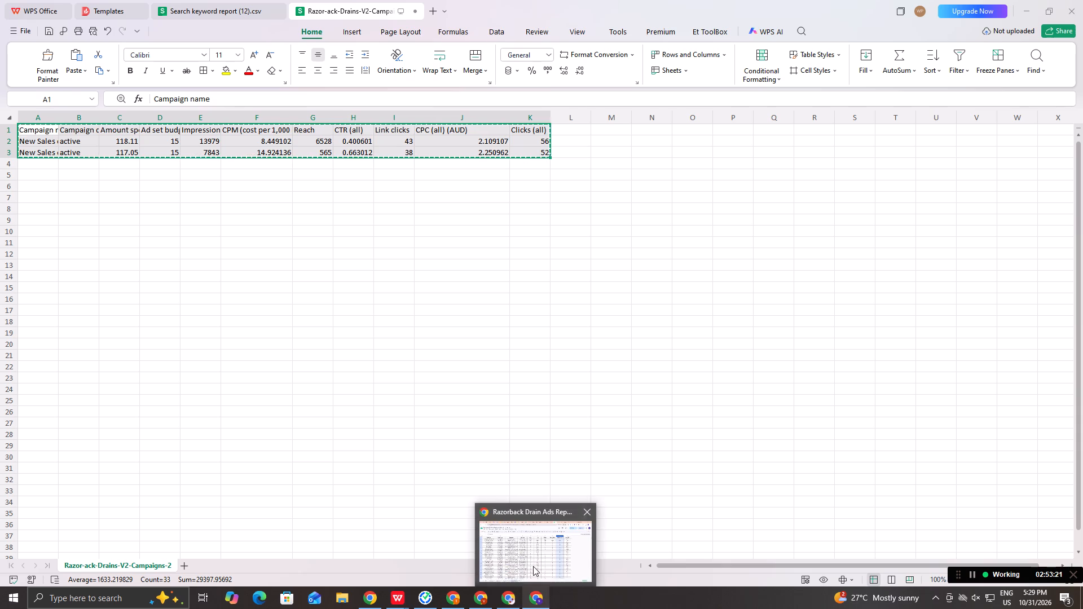
pyautogui.click(532, 548)
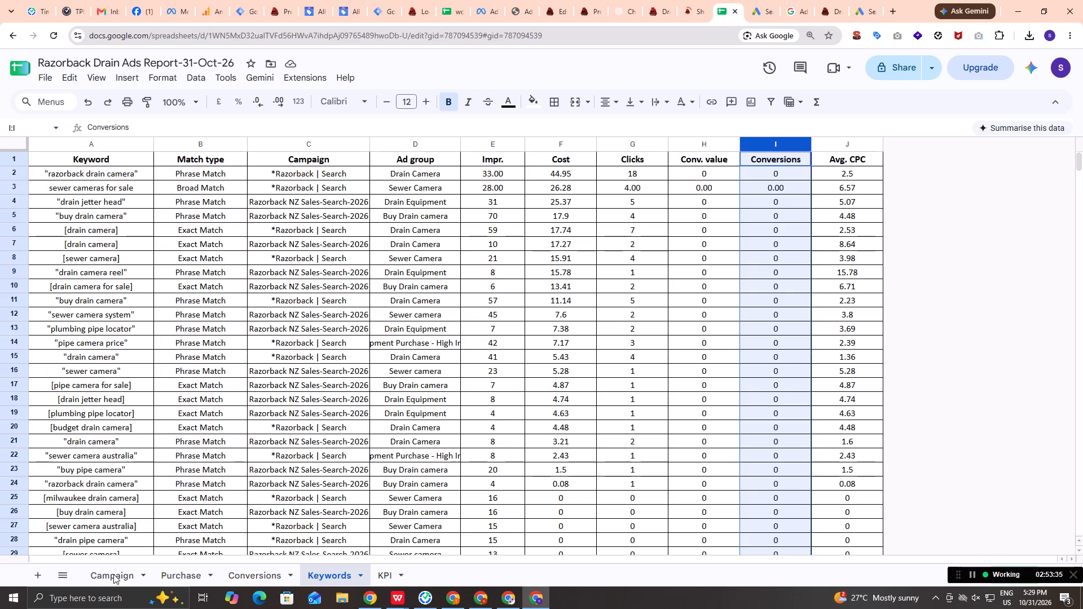
pyautogui.click(113, 574)
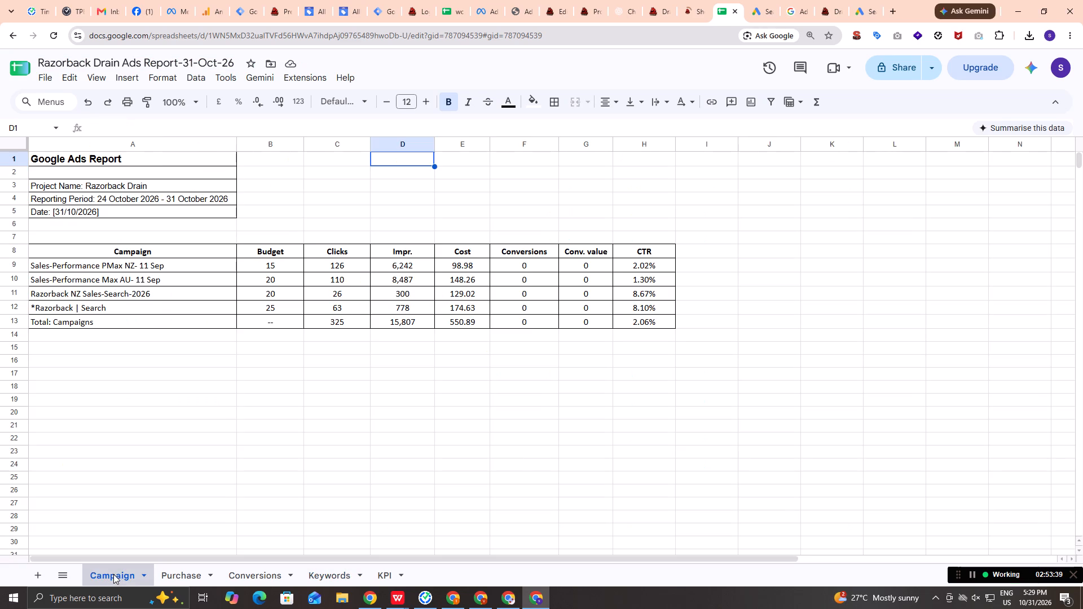
# Enter the heading "Meta Ads Report" in cell A16, below the Google Ads campaign table.
pyautogui.click(71, 363)
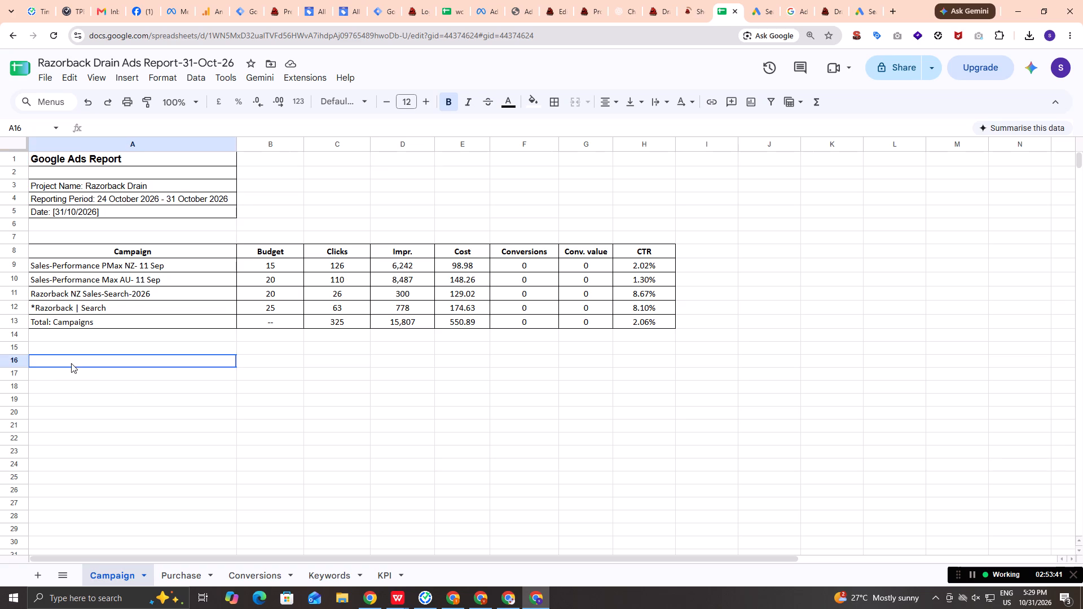
pyautogui.write('Meta')
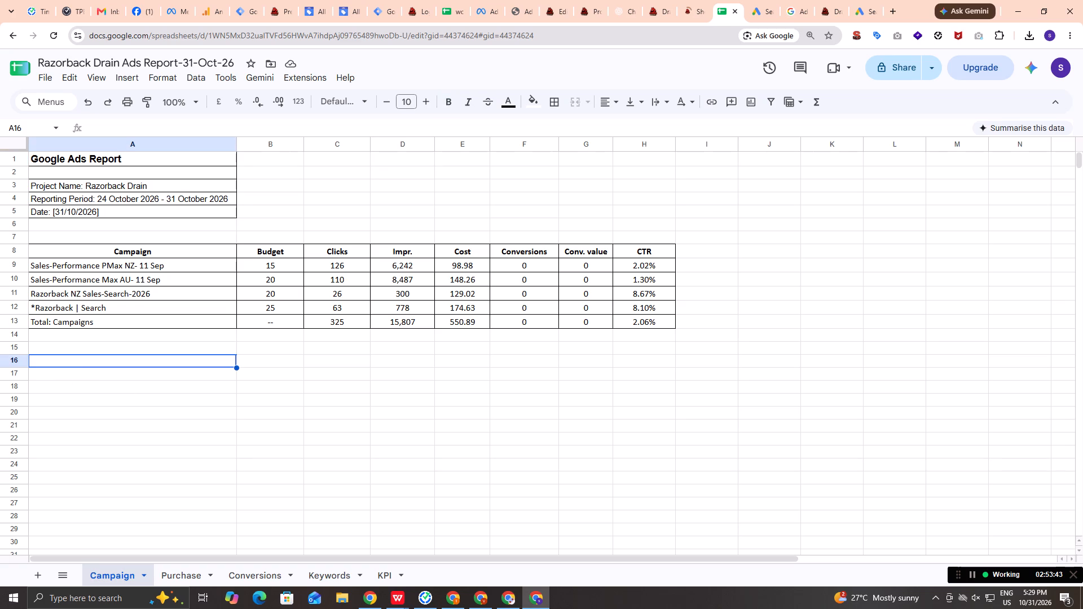
pyautogui.press('space')
pyautogui.press('a')
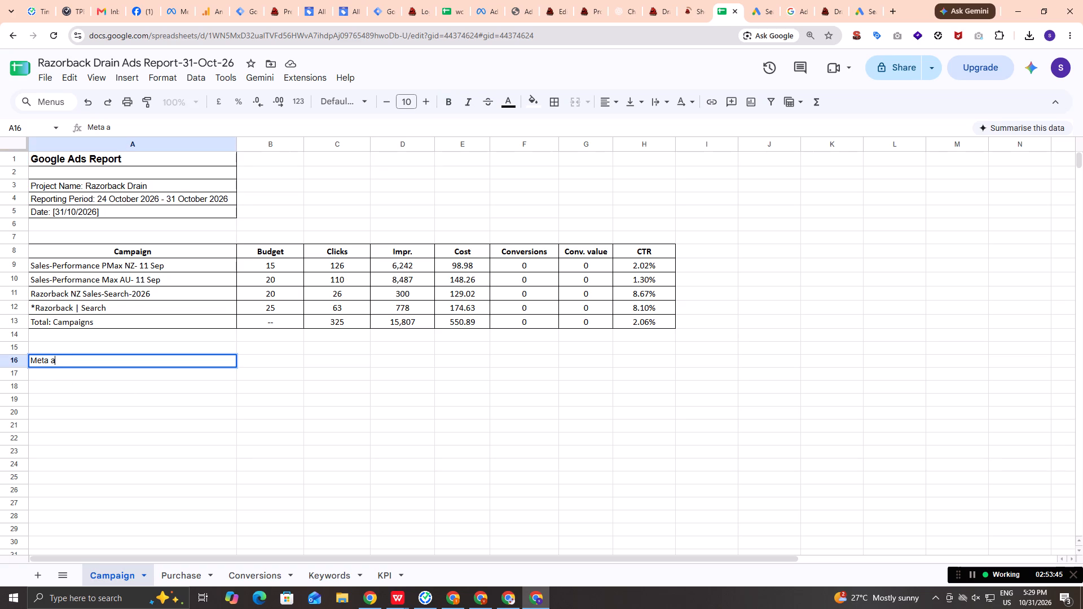
pyautogui.press('BackSpace')
pyautogui.write('As')
pyautogui.press('space')
pyautogui.press('BackSpace')
pyautogui.press('BackSpace')
pyautogui.write('ds')
pyautogui.press('space')
pyautogui.write('Report')
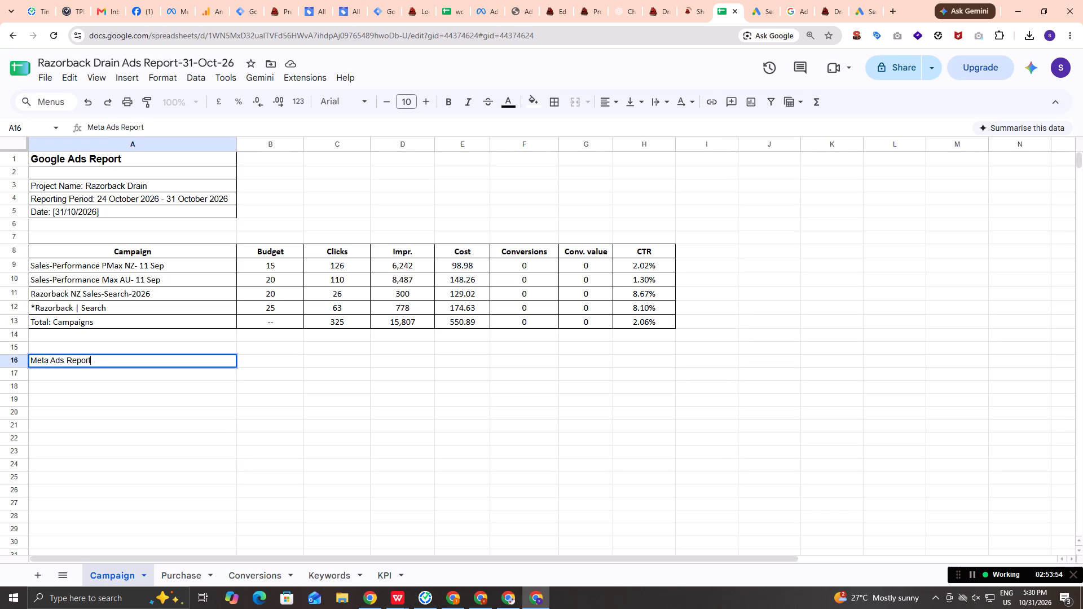
# Paste the copied Meta campaign table starting at cell A18.
pyautogui.click(46, 390)
pyautogui.hotkey('ctrl', 'v')
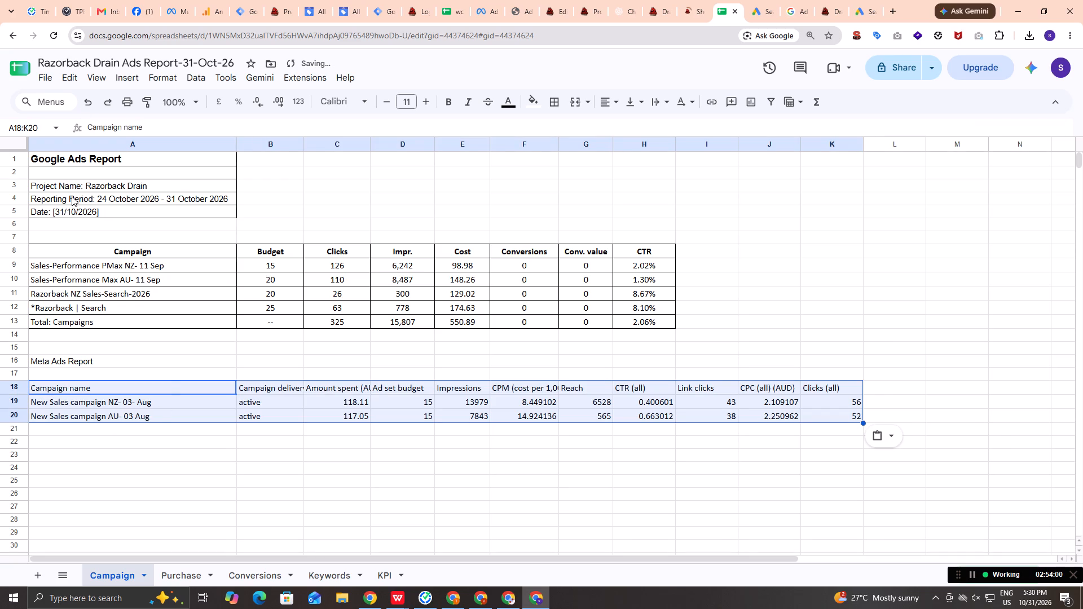
# Copy the Reporting Period line from cell A4 into cell A17, under the Meta Ads Report heading.
pyautogui.click(85, 211)
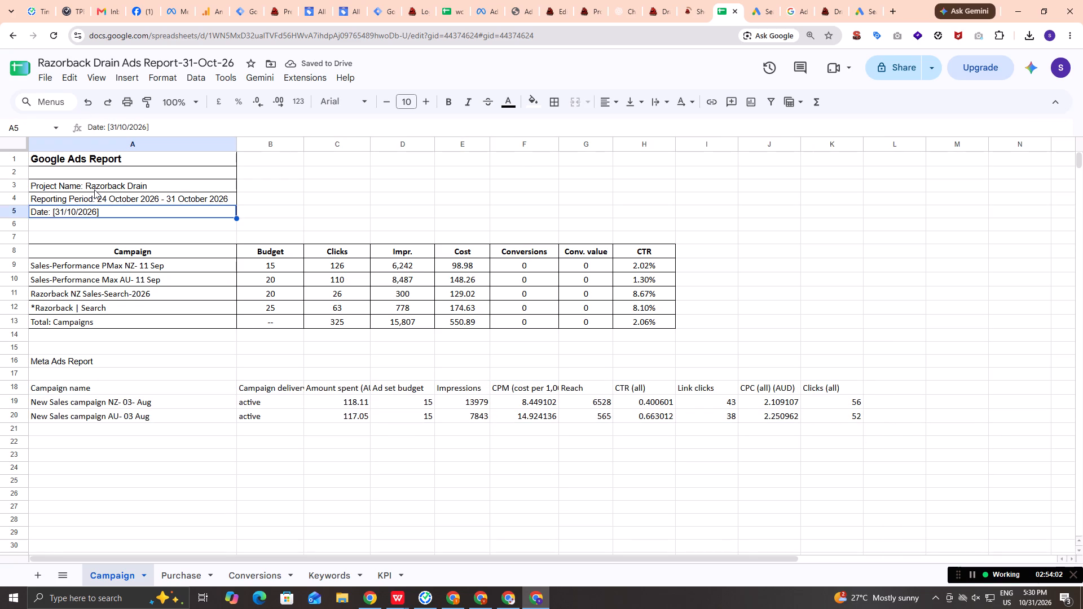
pyautogui.click(95, 196)
pyautogui.hotkey('ctrl', 'c')
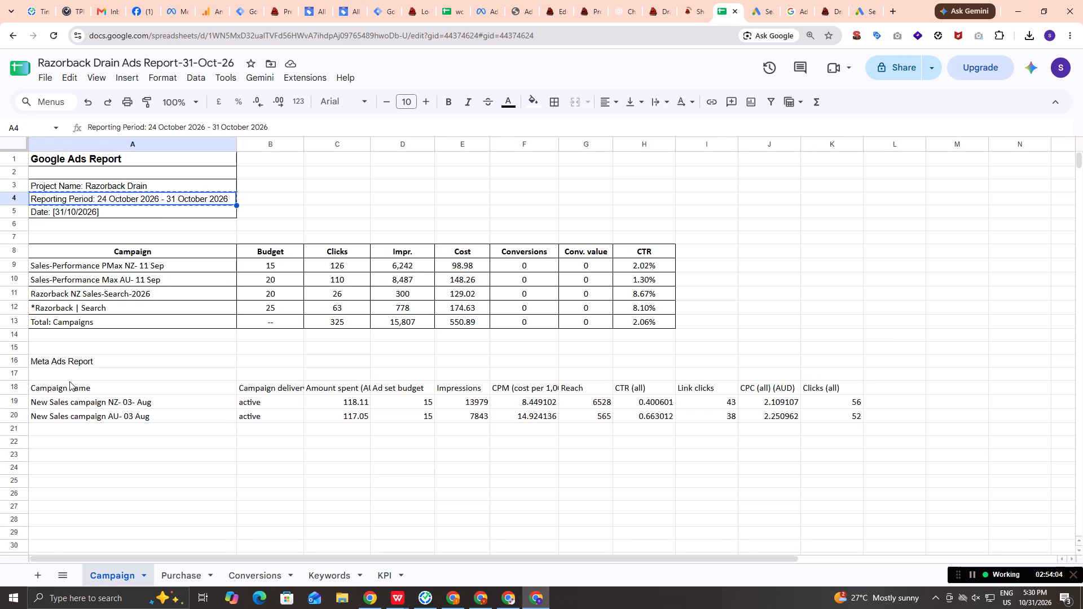
pyautogui.click(69, 377)
pyautogui.hotkey('ctrl', 'v')
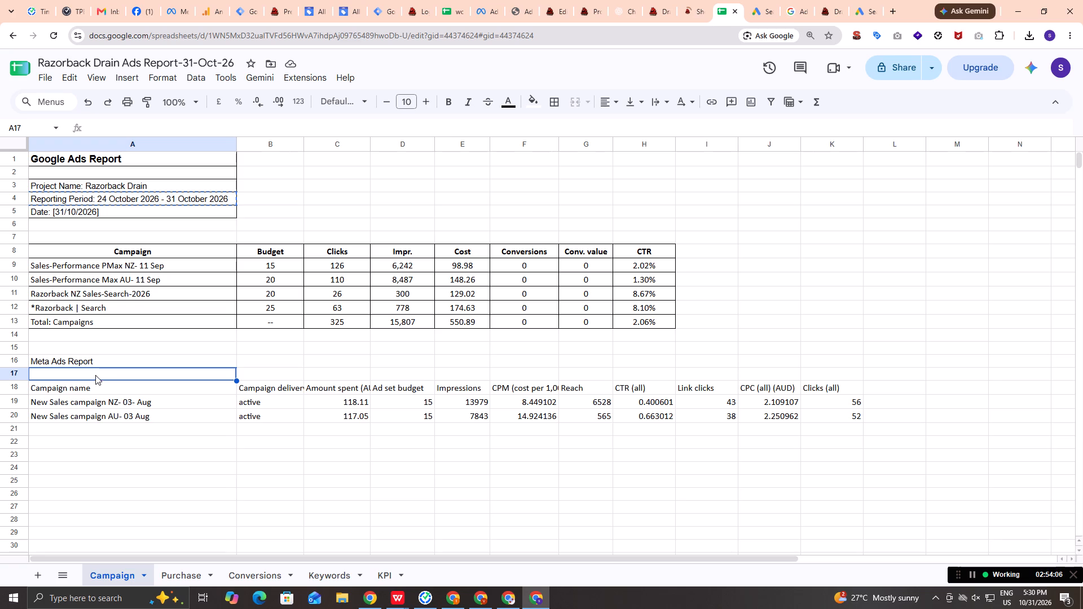
pyautogui.click(131, 432)
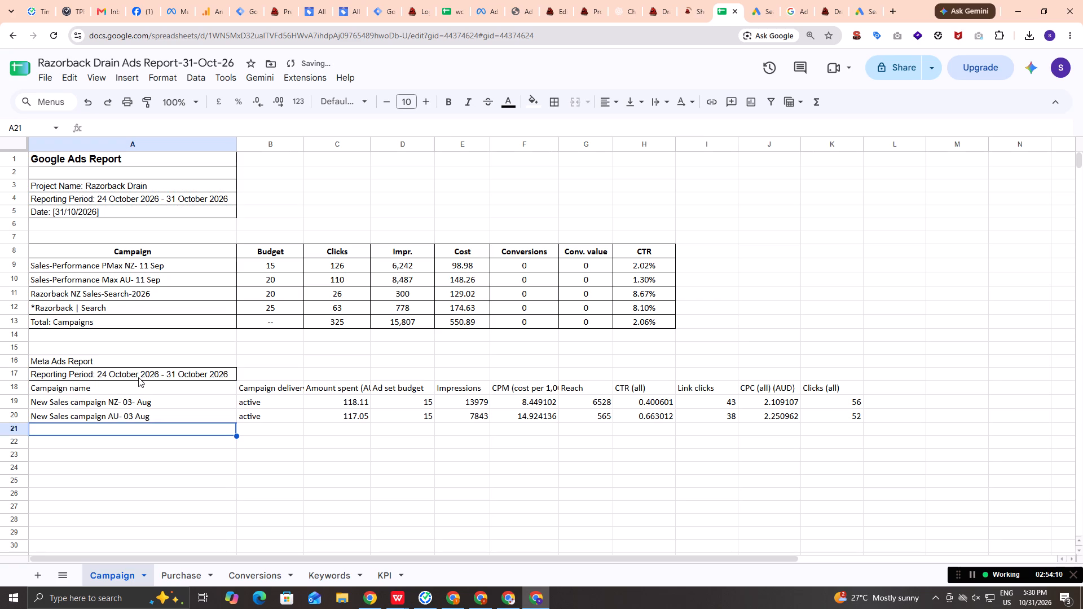
# Insert one blank row above the Meta table's Campaign name header row.
pyautogui.click(138, 376)
pyautogui.rightClick(138, 376)
pyautogui.click(76, 391)
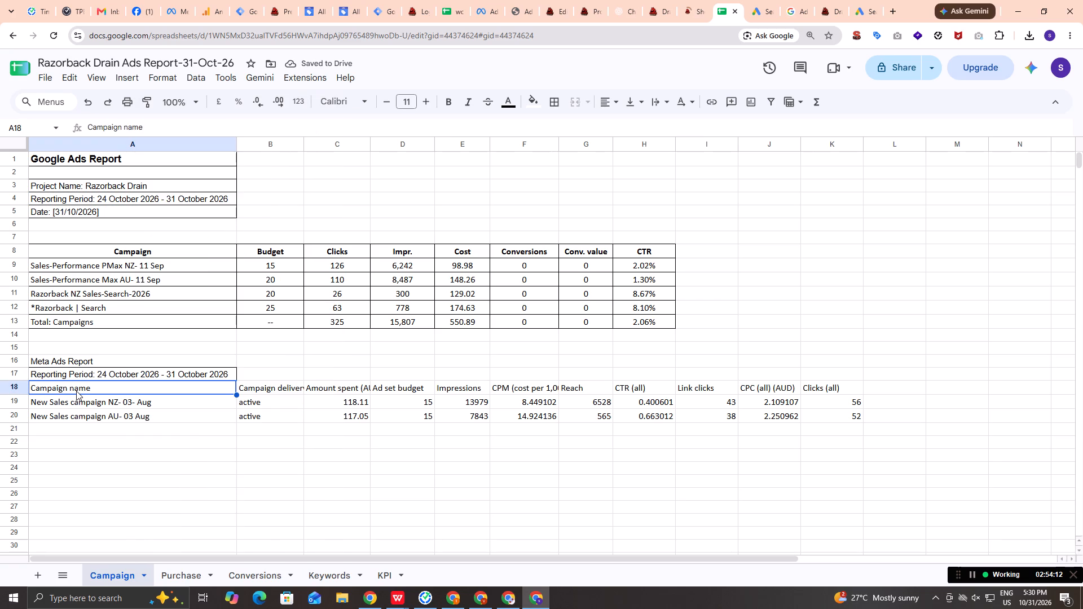
pyautogui.rightClick(76, 391)
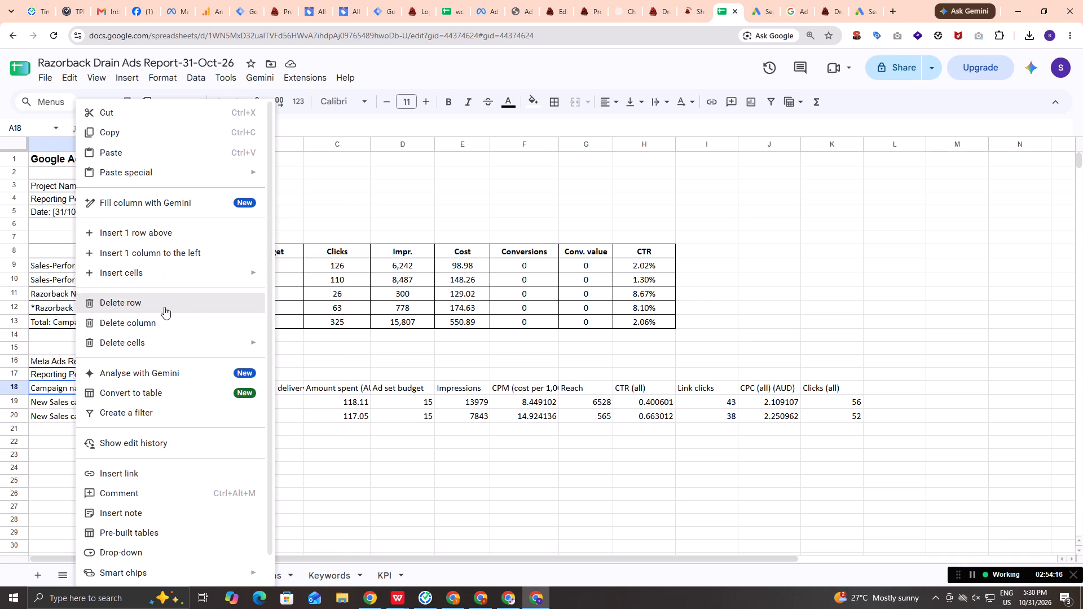
pyautogui.click(153, 237)
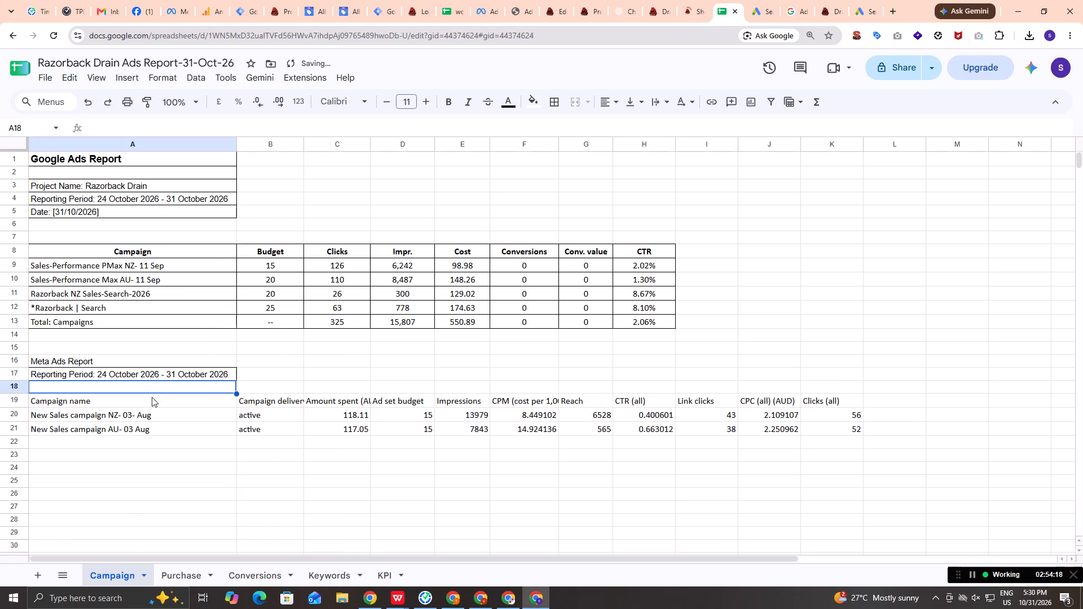
# Centre-align the Meta campaign table A19:K21 horizontally and apply all borders to it.
pyautogui.moveTo(67, 360); pyautogui.dragTo(68, 375)
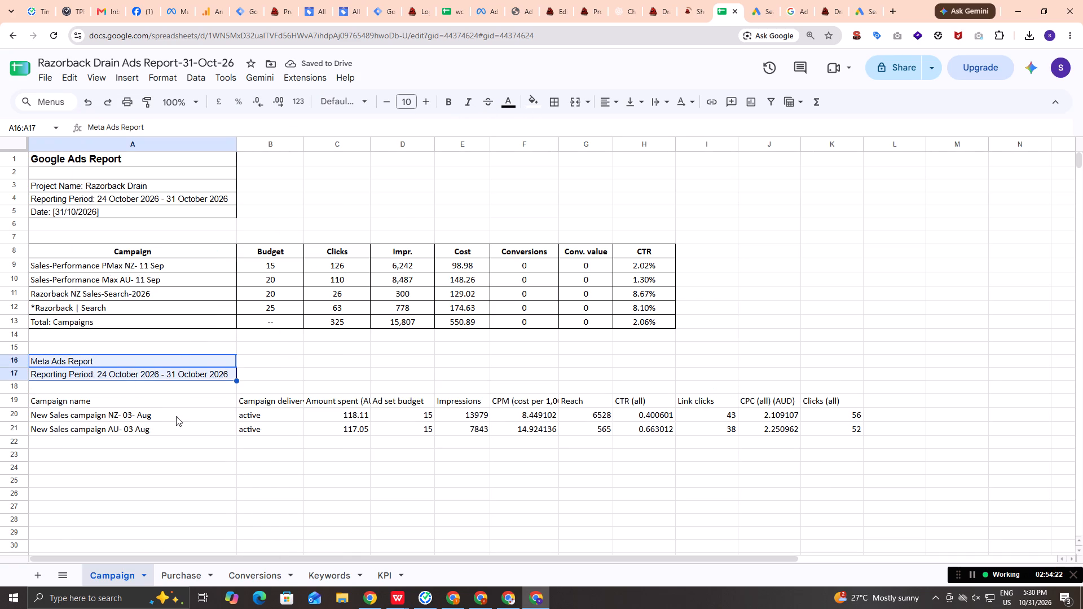
pyautogui.moveTo(199, 405); pyautogui.dragTo(835, 436)
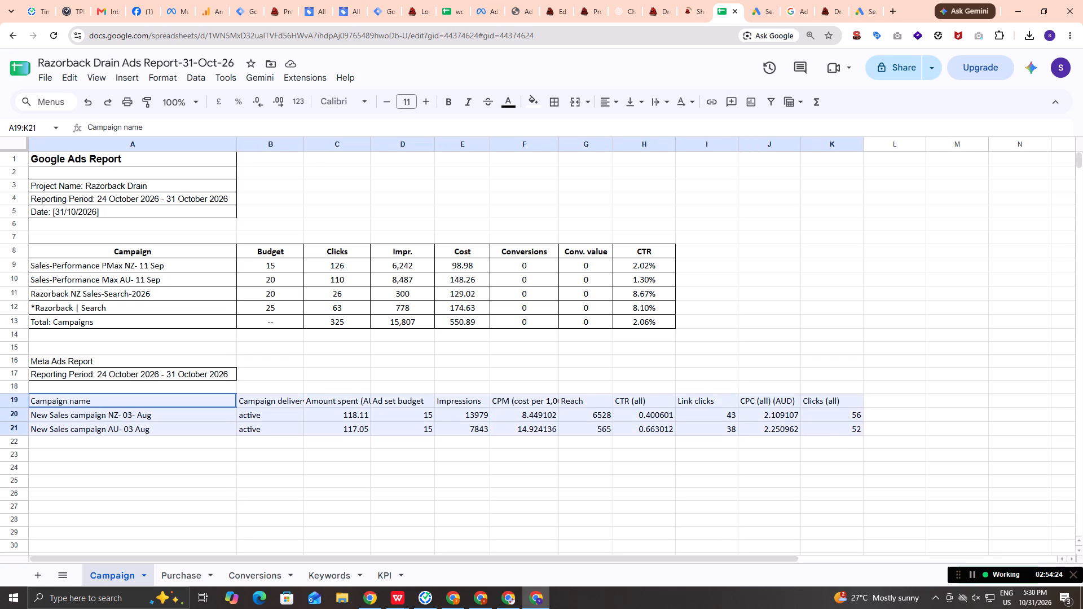
pyautogui.click(613, 102)
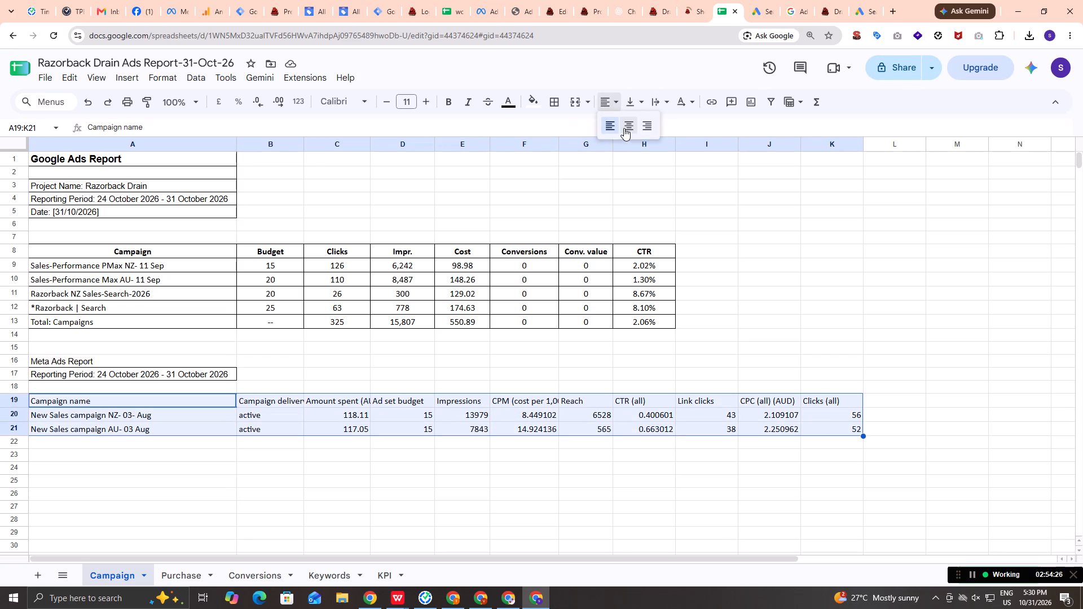
pyautogui.click(634, 124)
pyautogui.click(553, 102)
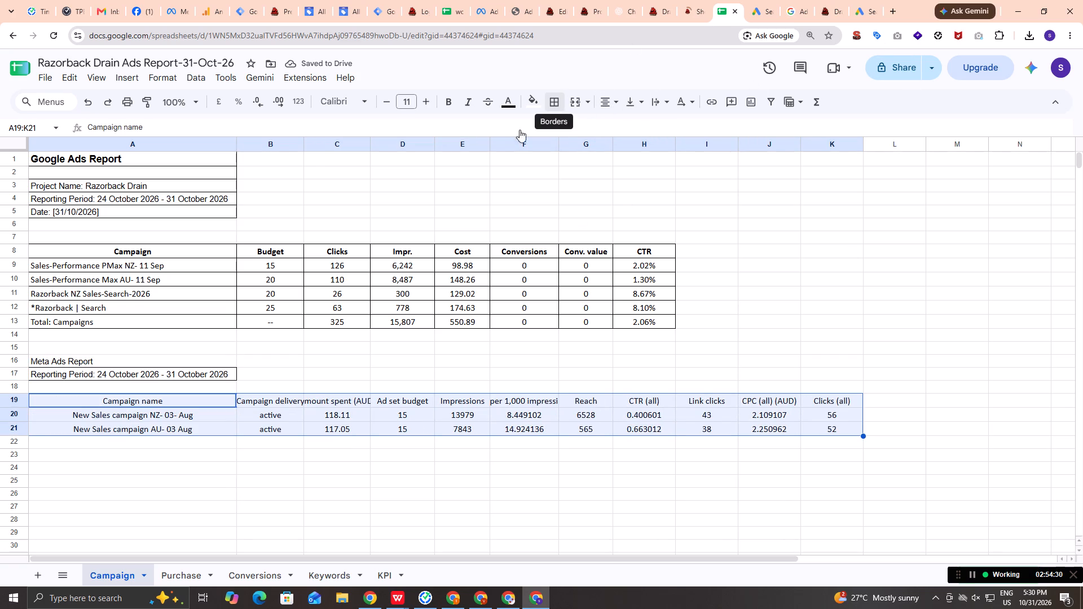
pyautogui.click(553, 106)
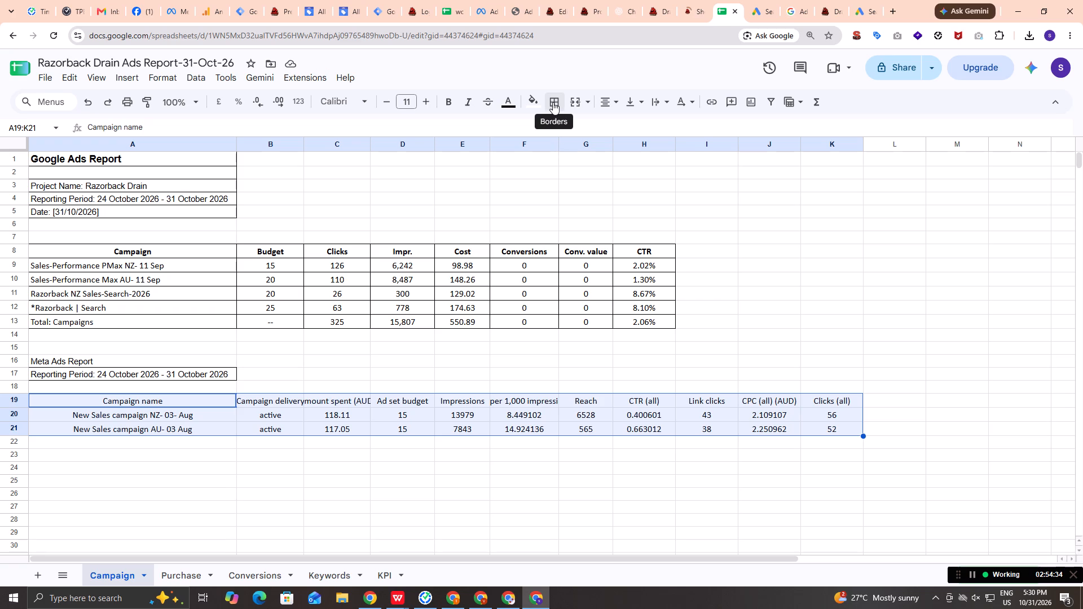
pyautogui.click(553, 102)
pyautogui.click(558, 123)
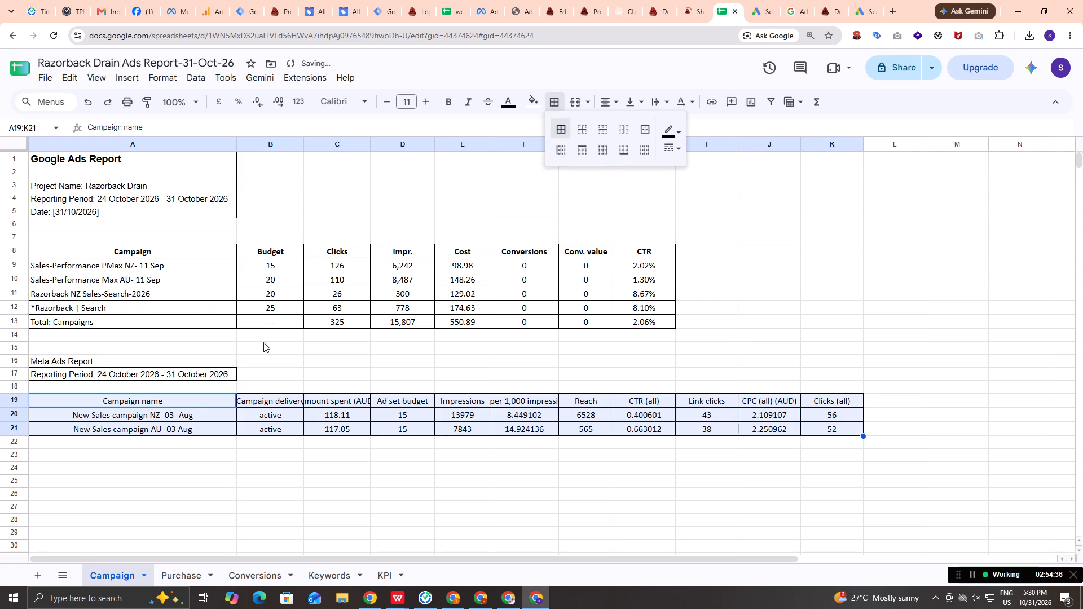
# Widen columns B and C so the Campaign delivery and Amount spent (AUD) headers fit in the Meta table.
pyautogui.moveTo(198, 401); pyautogui.dragTo(672, 397)
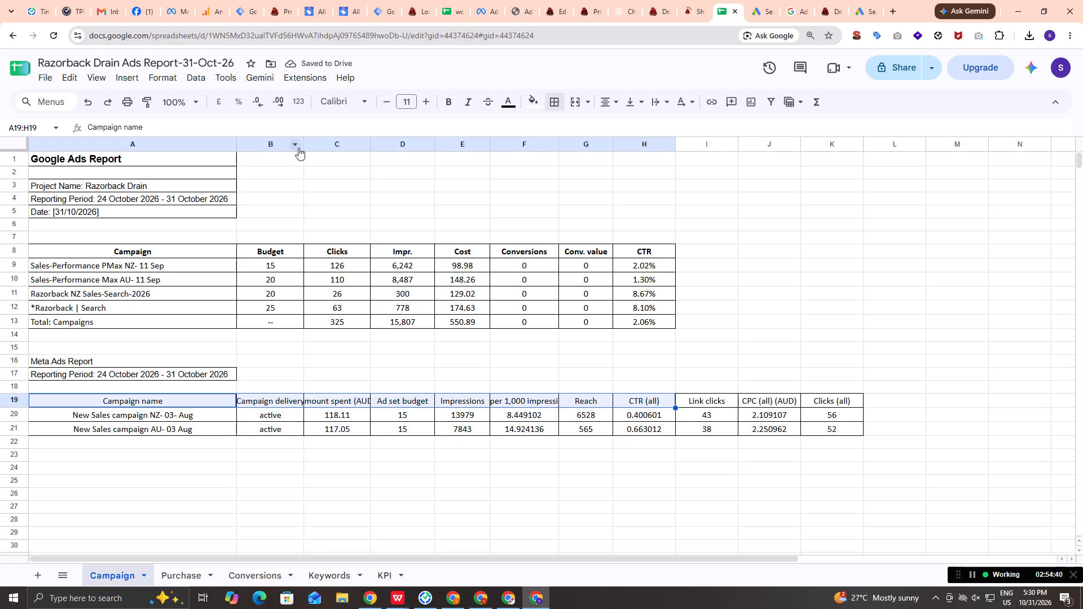
pyautogui.moveTo(302, 145); pyautogui.dragTo(312, 142)
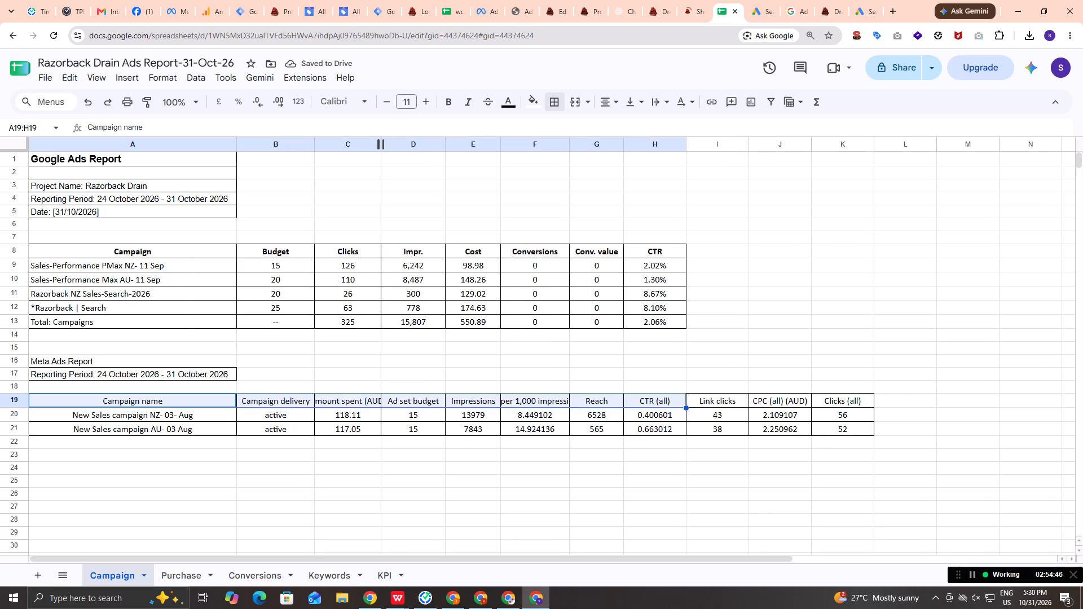
pyautogui.moveTo(382, 146); pyautogui.dragTo(392, 148)
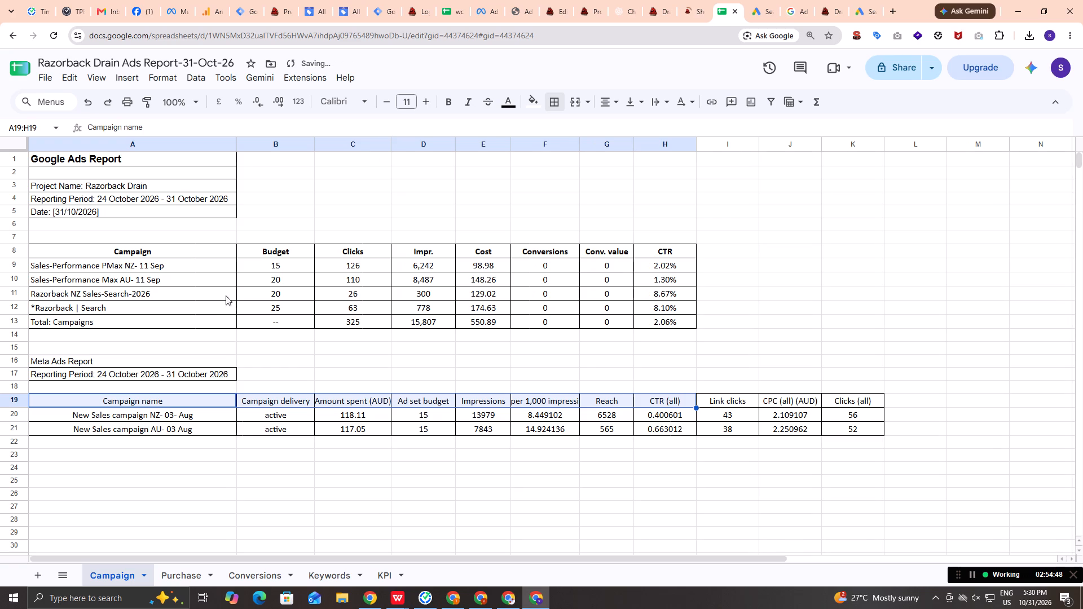
# Insert a new column before Budget in the Google Ads table and enter the header Status in B8.
pyautogui.rightClick(254, 250)
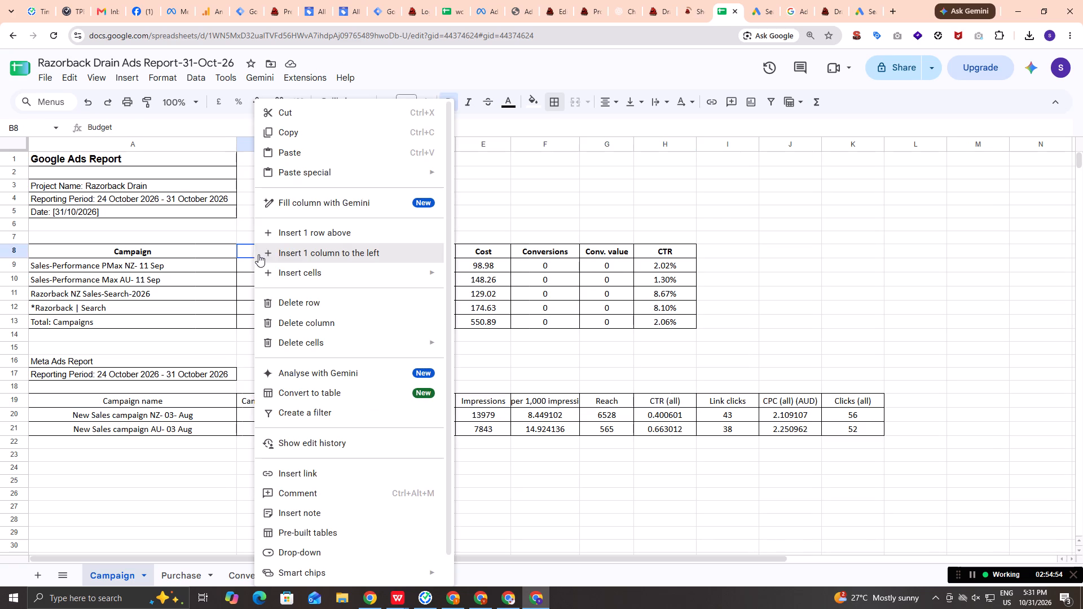
pyautogui.click(276, 253)
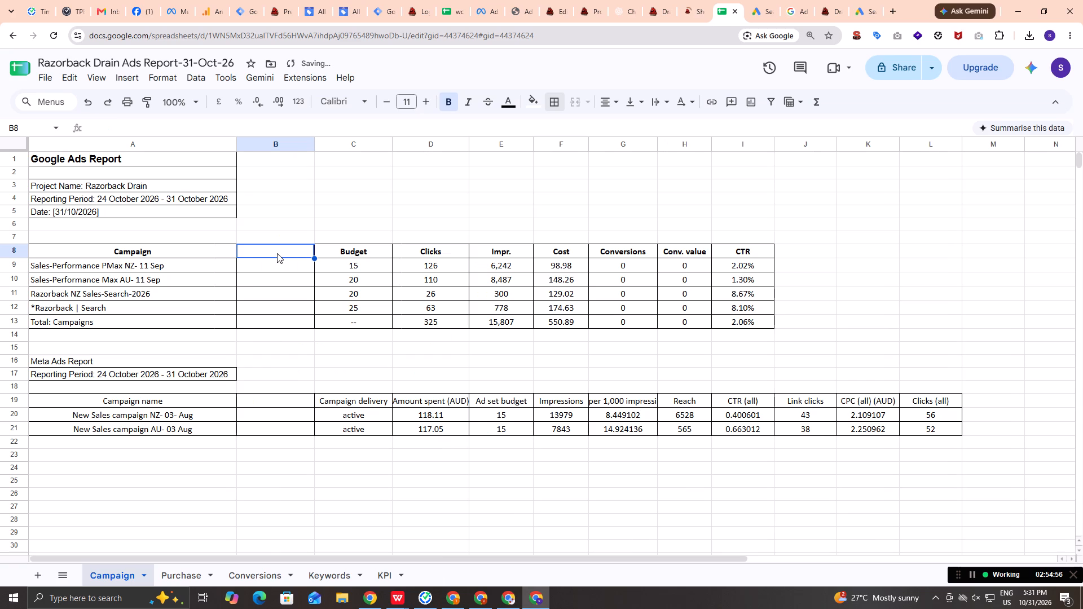
pyautogui.click(254, 257)
pyautogui.hotkey('shift', 's')
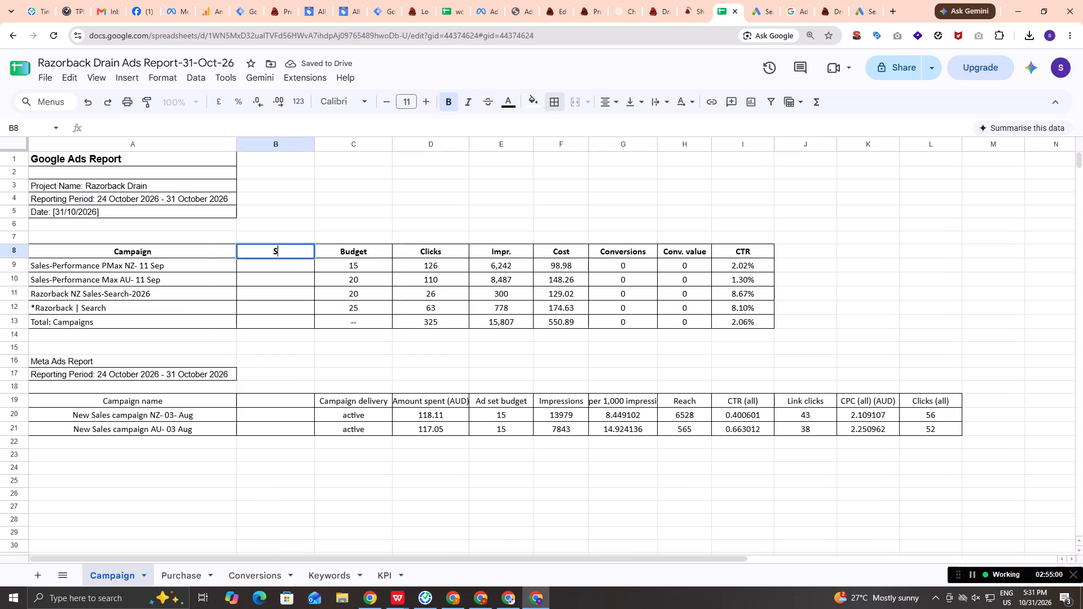
pyautogui.write('ta')
pyautogui.write('tus')
pyautogui.press('Return')
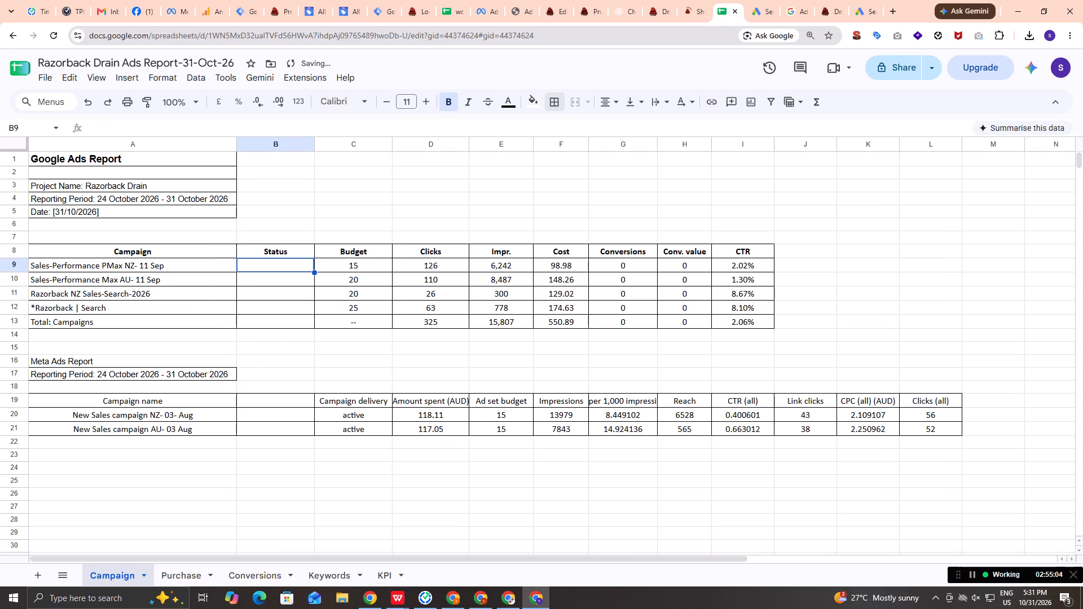
# Enter Enable as the status in cell B9 for the Sales-Performance PMax NZ- 11 Sep campaign.
pyautogui.write('Ena')
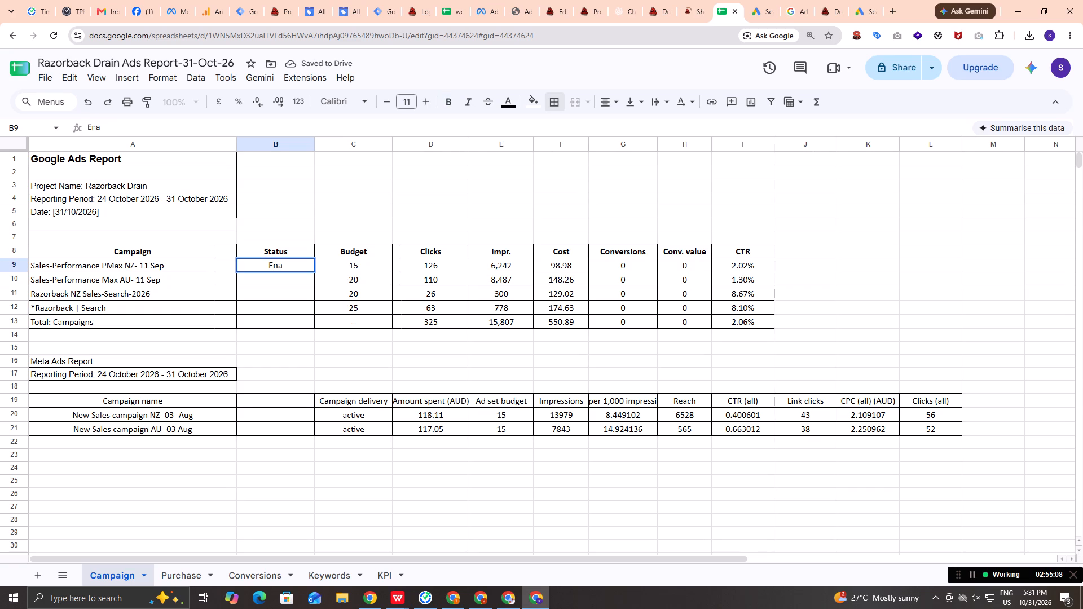
pyautogui.write('ble')
pyautogui.press('Return')
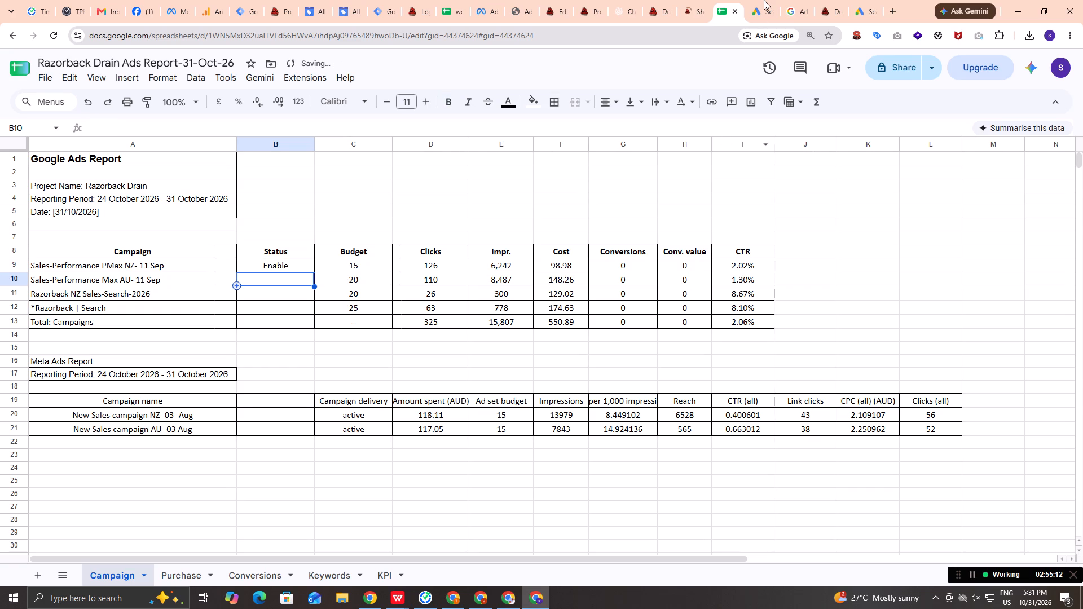
# After checking the Google Ads tabs, return to the spreadsheet and copy the Enable status from B9 into B11:B12.
pyautogui.click(859, 0)
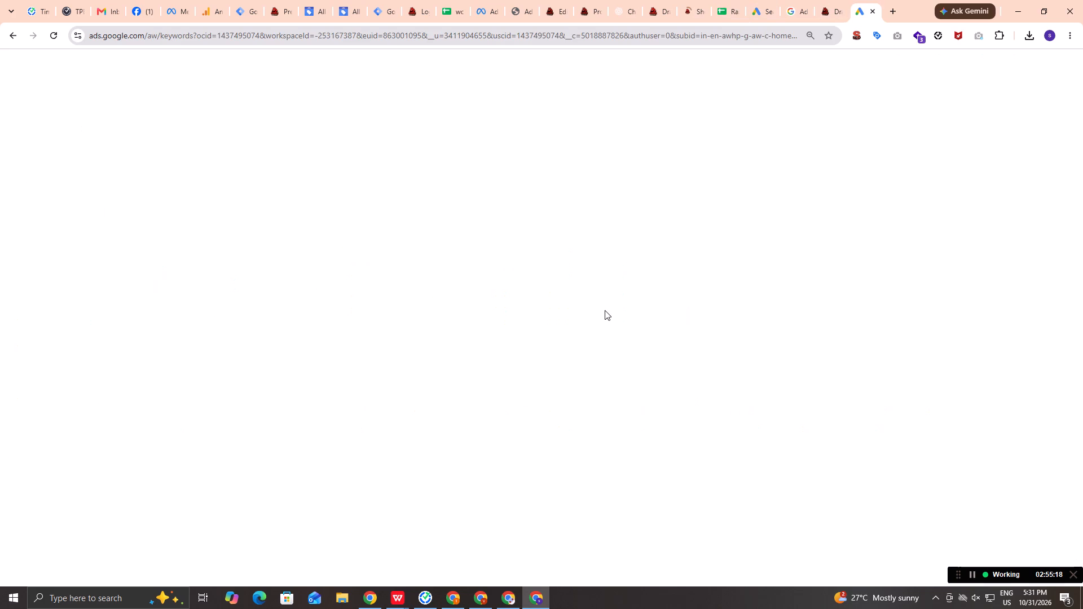
pyautogui.click(754, 0)
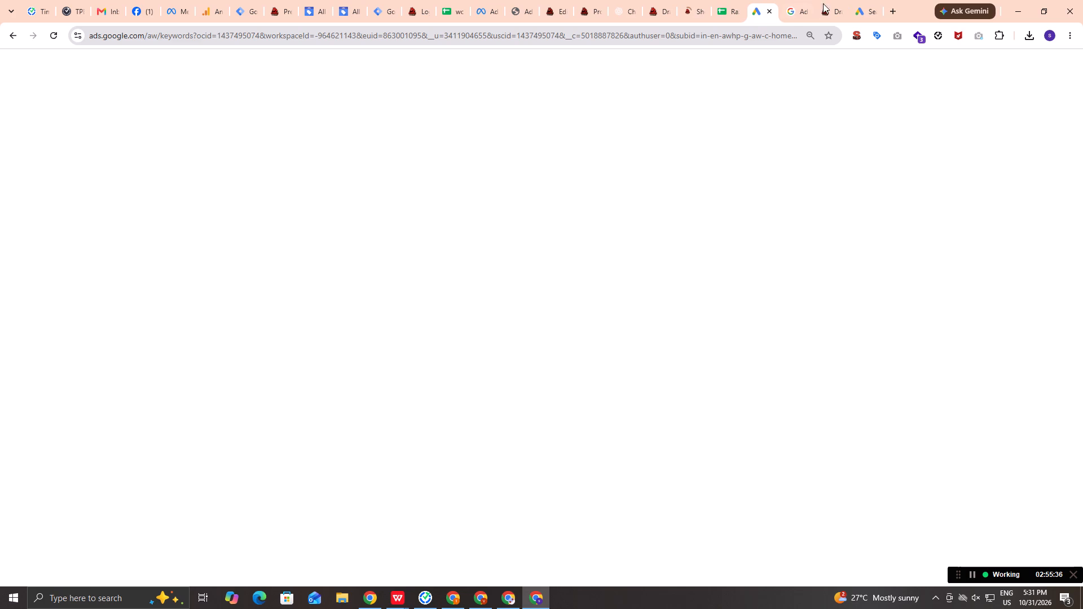
pyautogui.click(732, 8)
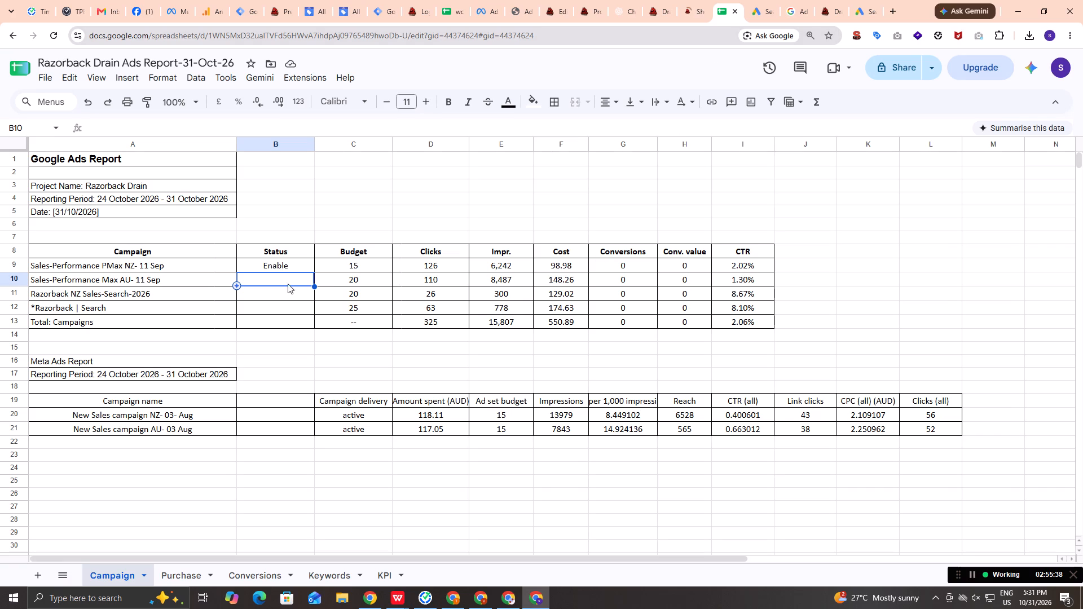
pyautogui.click(274, 266)
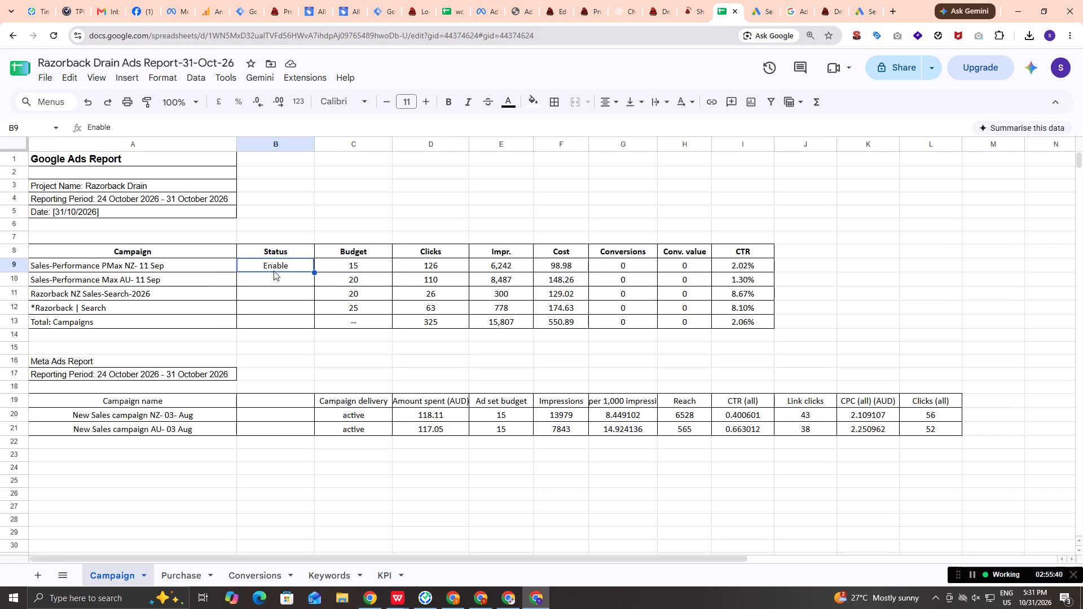
pyautogui.hotkey('ctrl', 'c')
pyautogui.moveTo(262, 307); pyautogui.dragTo(261, 296)
pyautogui.hotkey('ctrl', 'v')
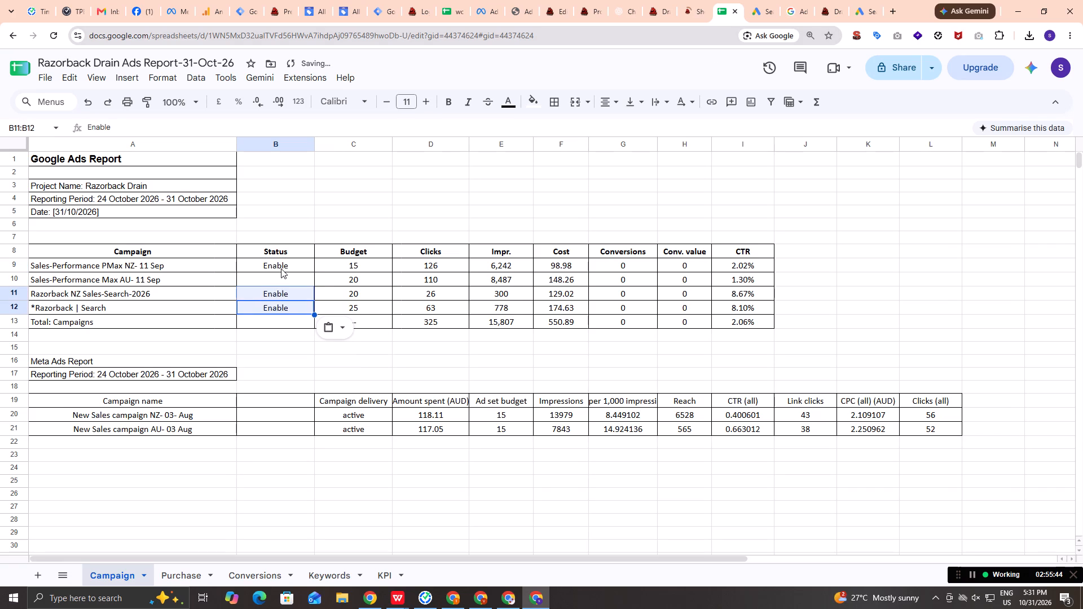
# Set the status of both Sales-Performance campaigns in B9 and B10 to Pause.
pyautogui.click(281, 268)
pyautogui.press('BackSpace')
pyautogui.write('Pause')
pyautogui.press('Return')
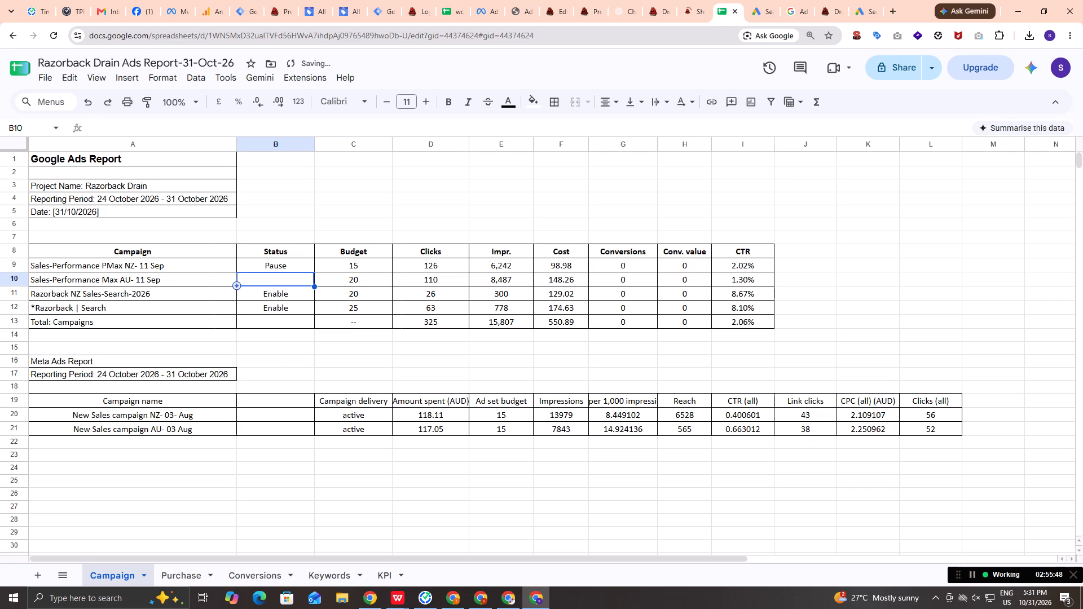
pyautogui.press('Up')
pyautogui.hotkey('ctrl', 'c')
pyautogui.press('Down')
pyautogui.hotkey('ctrl', 'v')
# Move the Meta table contents C19:L21 to start at B19, filling the empty column beside Campaign name.
pyautogui.moveTo(346, 403); pyautogui.dragTo(923, 440)
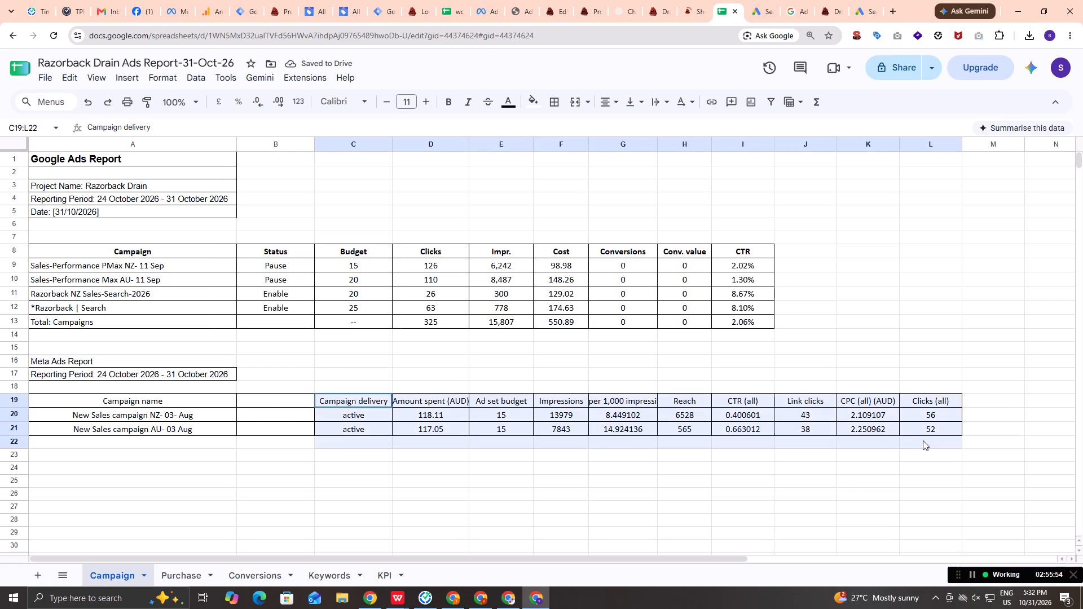
pyautogui.moveTo(923, 440); pyautogui.dragTo(927, 435)
pyautogui.hotkey('ctrl', 'c')
pyautogui.press('BackSpace')
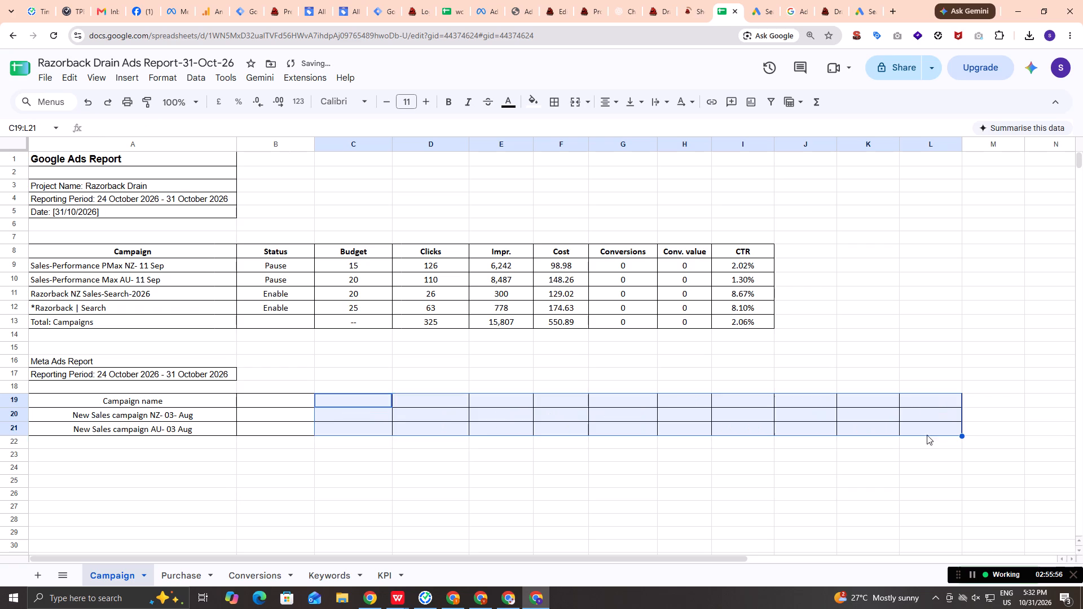
pyautogui.click(272, 401)
pyautogui.hotkey('ctrl', 'v')
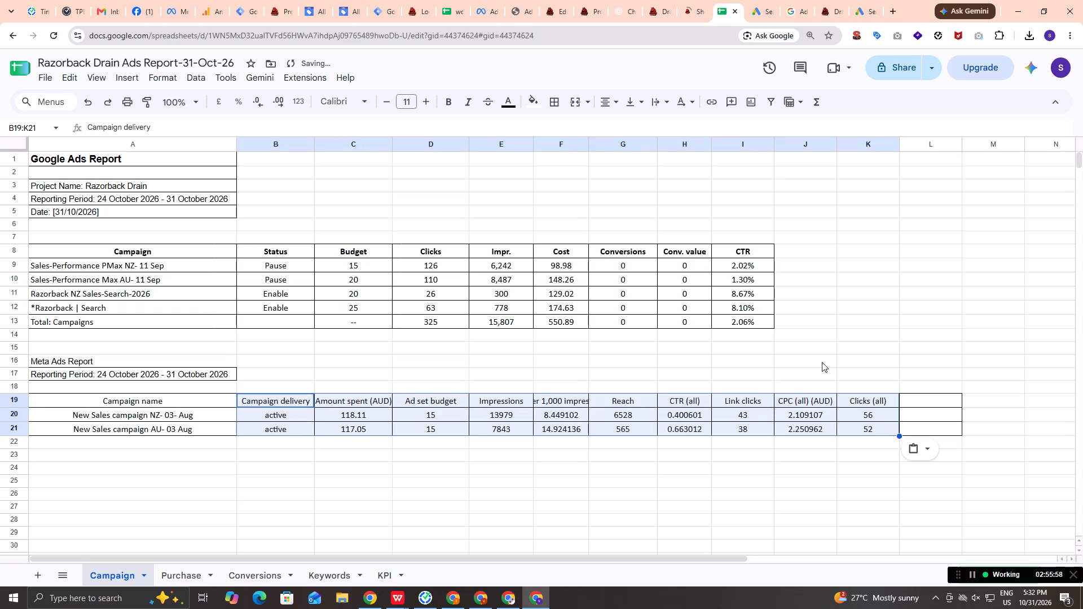
# Delete the empty bordered column L after the Meta table's Clicks (all) column.
pyautogui.rightClick(938, 405)
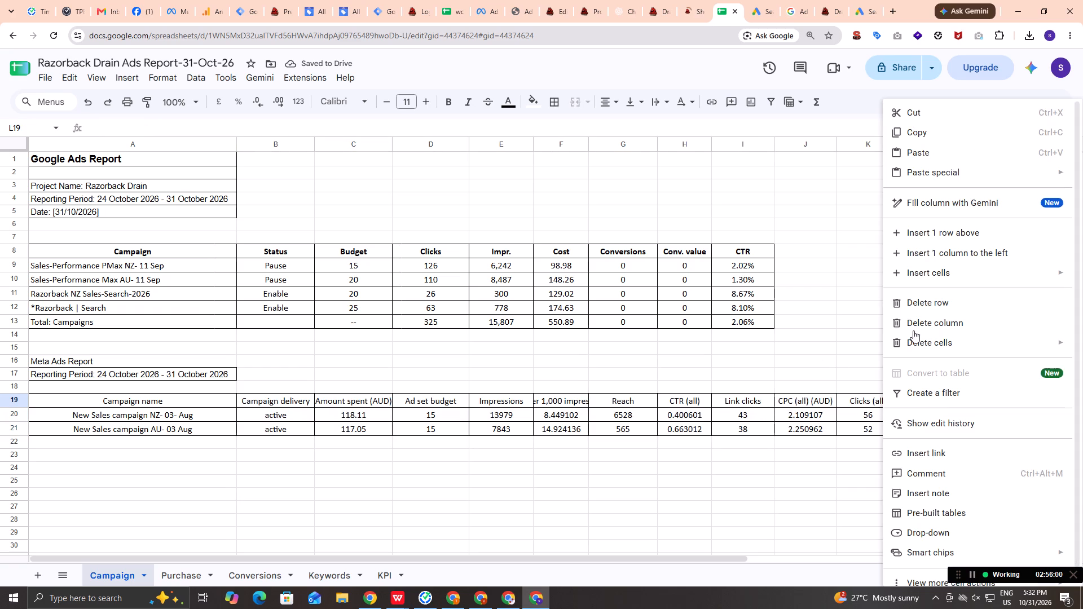
pyautogui.click(928, 319)
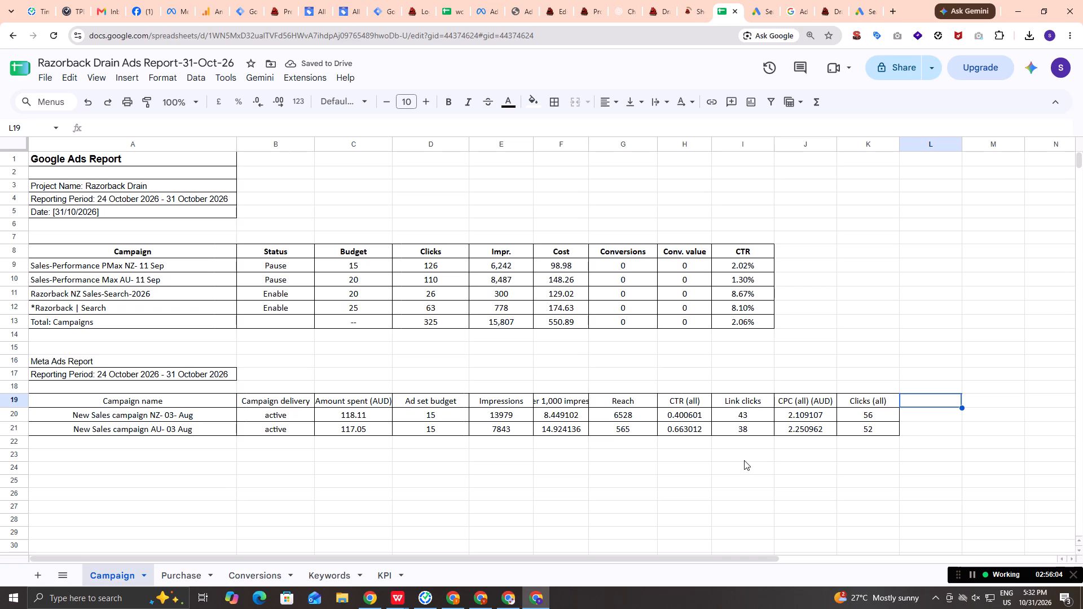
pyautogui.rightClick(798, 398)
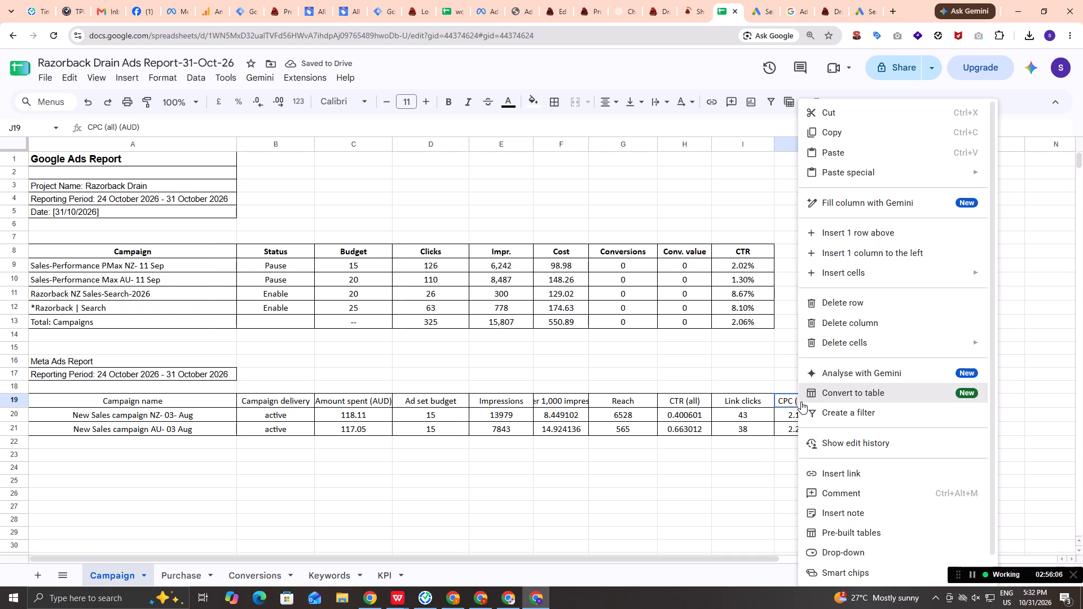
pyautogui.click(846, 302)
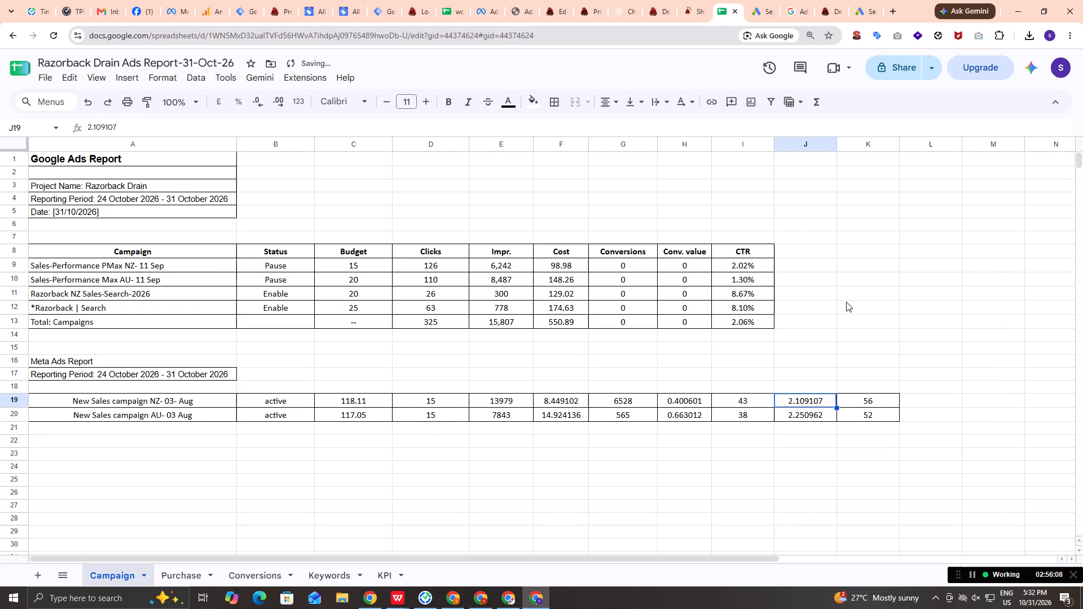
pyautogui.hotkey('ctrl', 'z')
# Delete the CPC (all) (AUD) column from the Meta campaign table.
pyautogui.rightClick(818, 402)
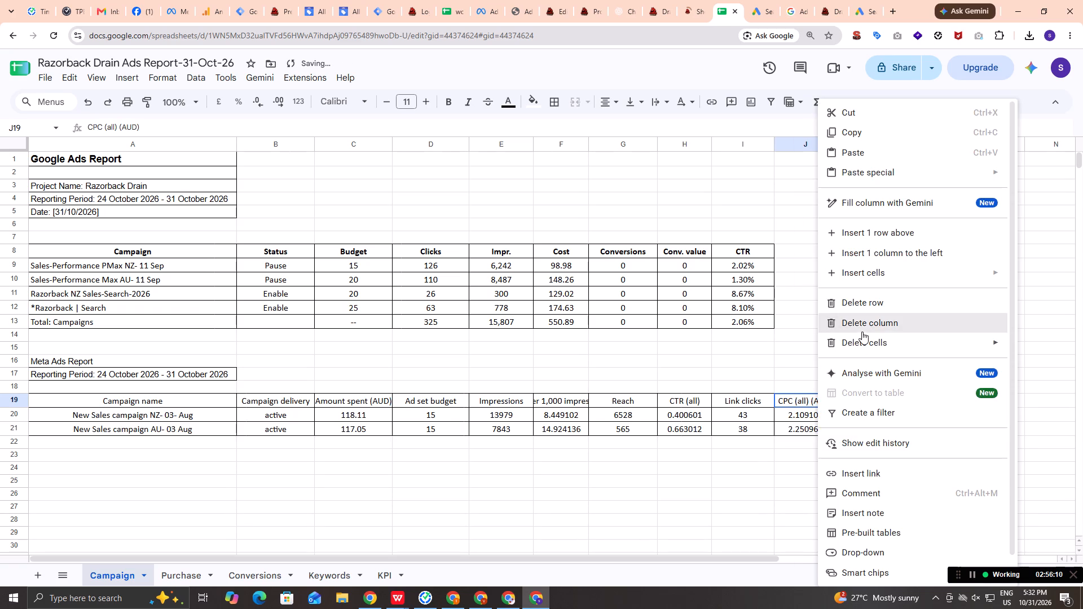
pyautogui.click(862, 324)
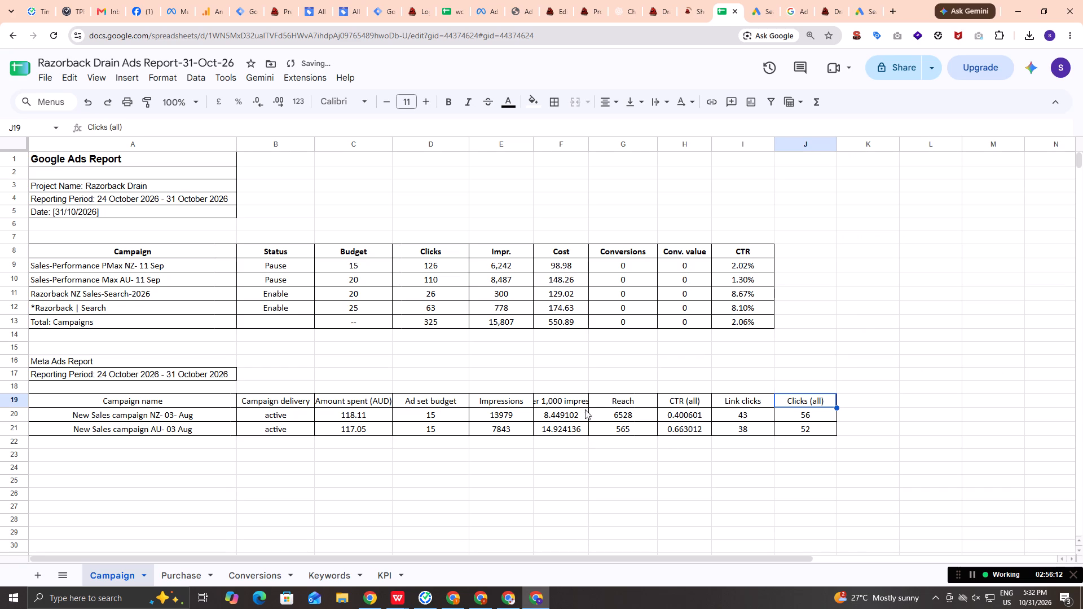
# Resize column F so the full CPM (cost per 1,000 impressions) (AUD) header fits with little spare width.
pyautogui.moveTo(591, 145); pyautogui.dragTo(600, 147)
pyautogui.moveTo(600, 147); pyautogui.dragTo(637, 153)
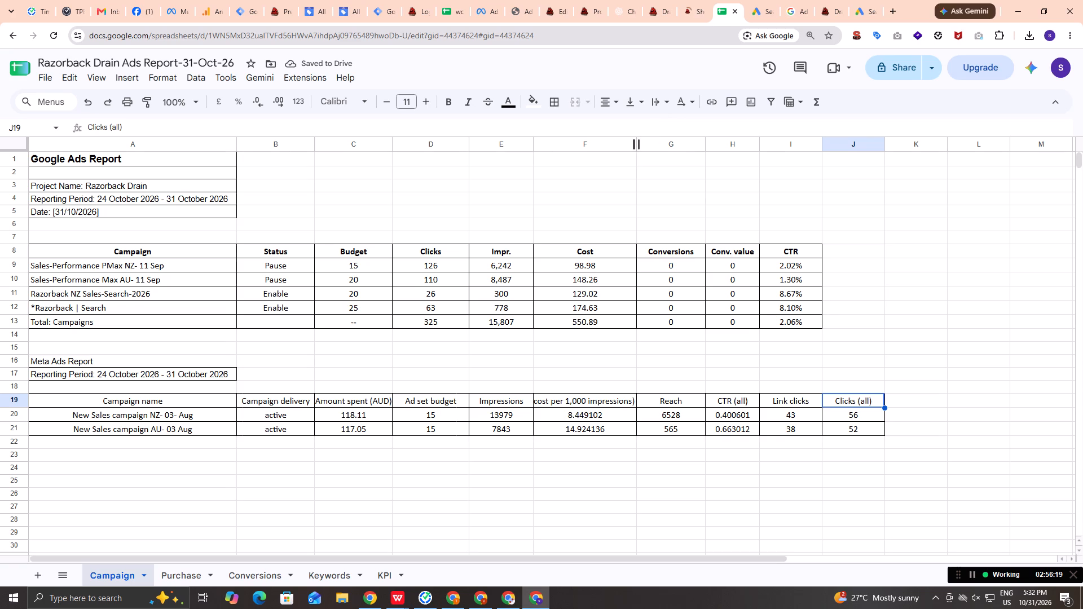
pyautogui.moveTo(638, 142); pyautogui.dragTo(649, 140)
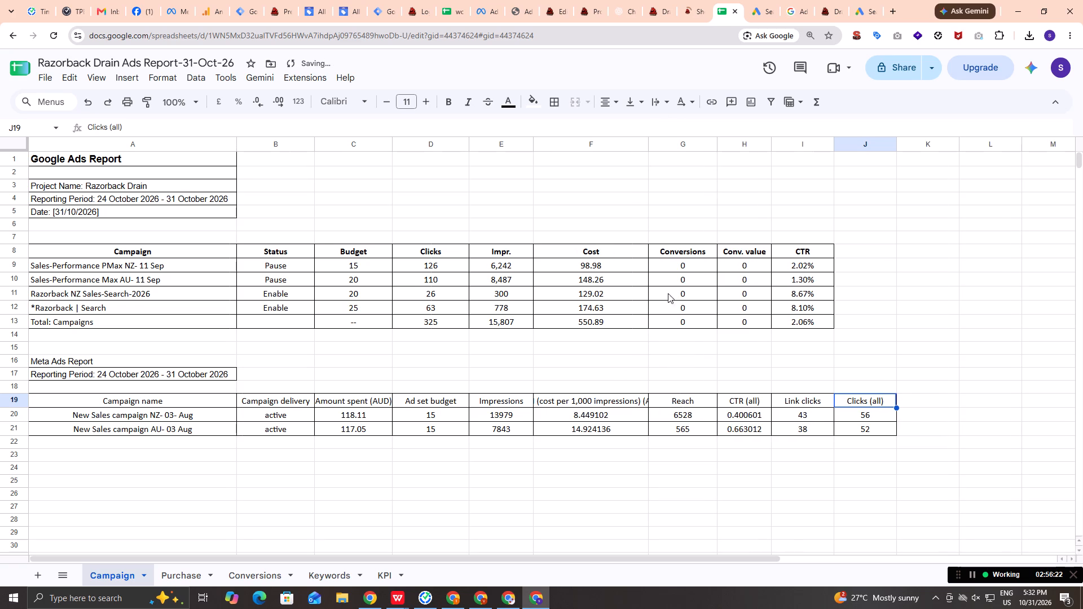
pyautogui.moveTo(651, 139); pyautogui.dragTo(765, 148)
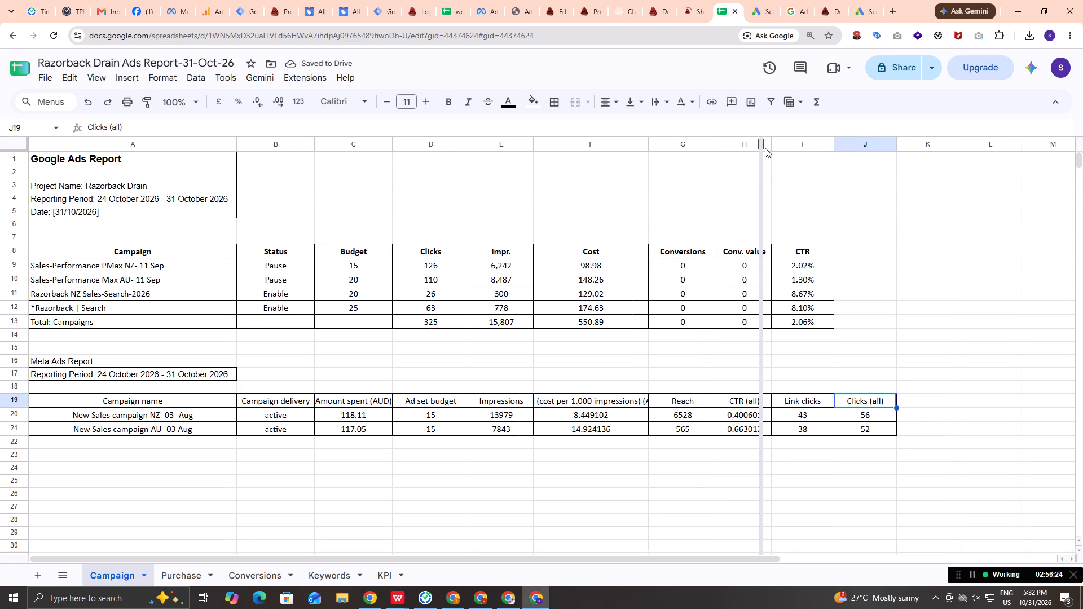
pyautogui.moveTo(764, 143); pyautogui.dragTo(764, 143)
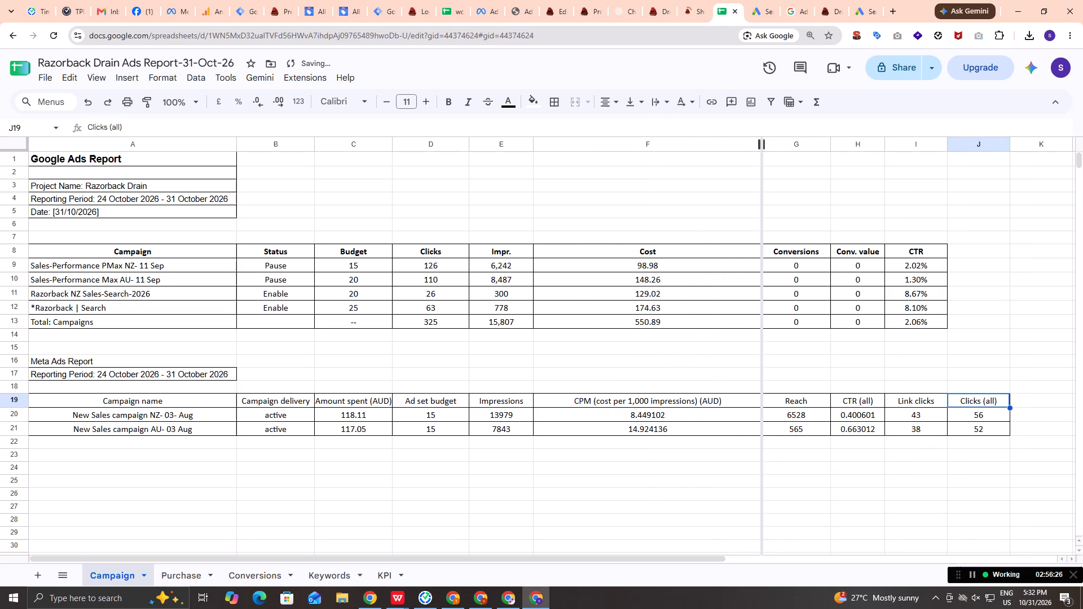
pyautogui.moveTo(764, 143); pyautogui.dragTo(708, 164)
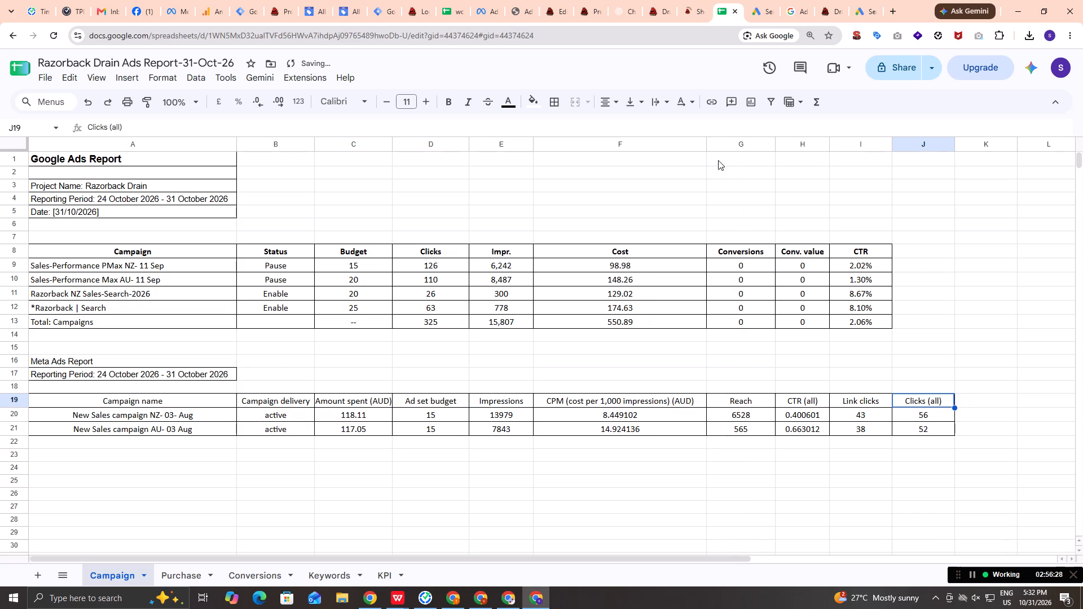
pyautogui.moveTo(709, 145); pyautogui.dragTo(698, 149)
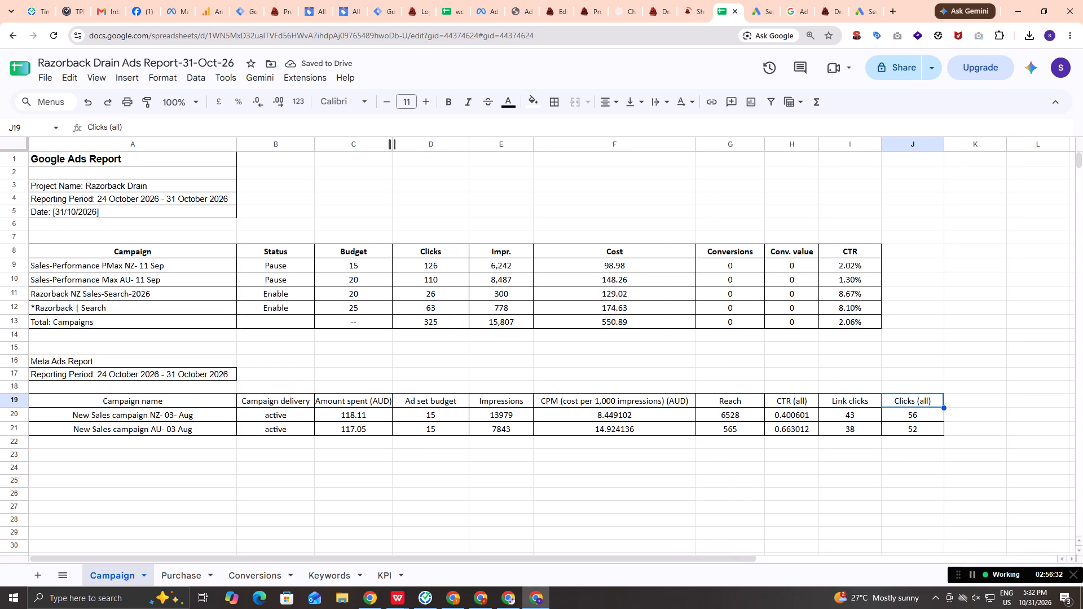
# Widen column C slightly so the Amount spent (AUD) header fits inside its cell.
pyautogui.moveTo(392, 144); pyautogui.dragTo(399, 143)
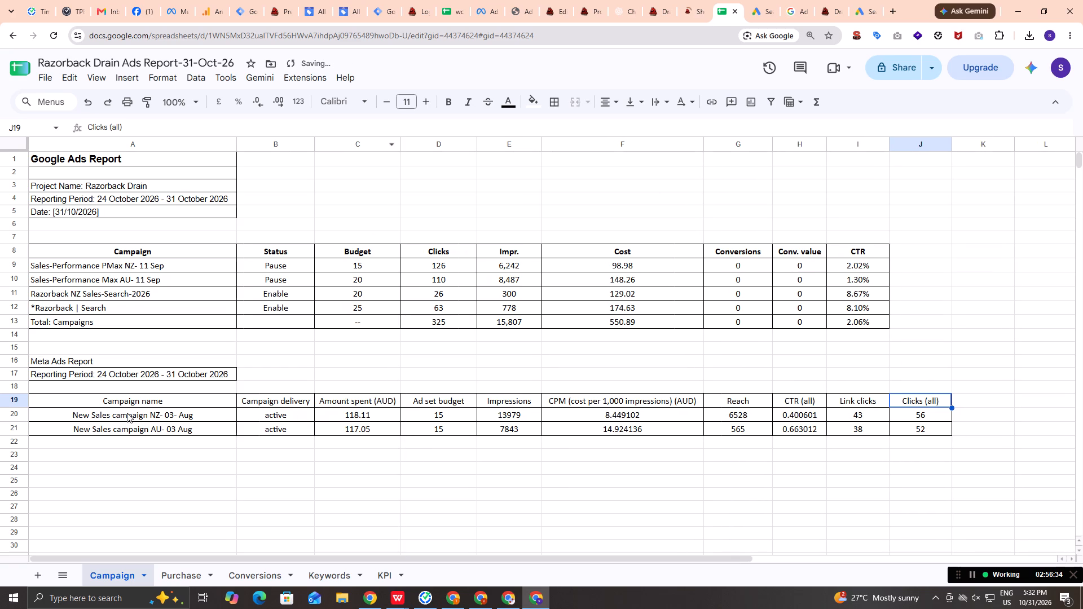
# Make the Meta table's header row A19:J19 bold.
pyautogui.moveTo(133, 405); pyautogui.dragTo(905, 400)
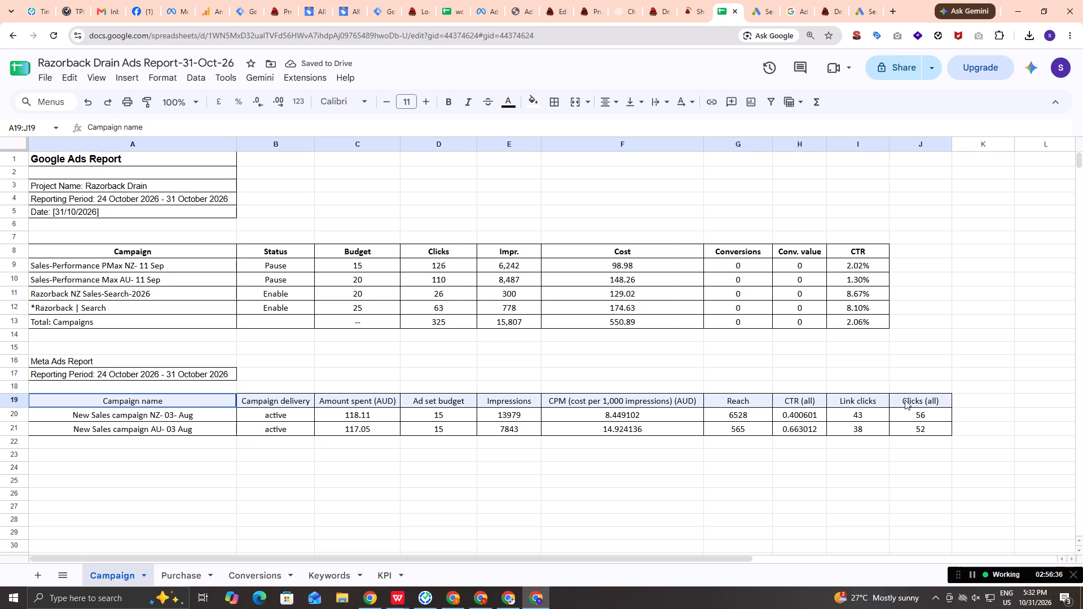
pyautogui.hotkey('ctrl', 'b')
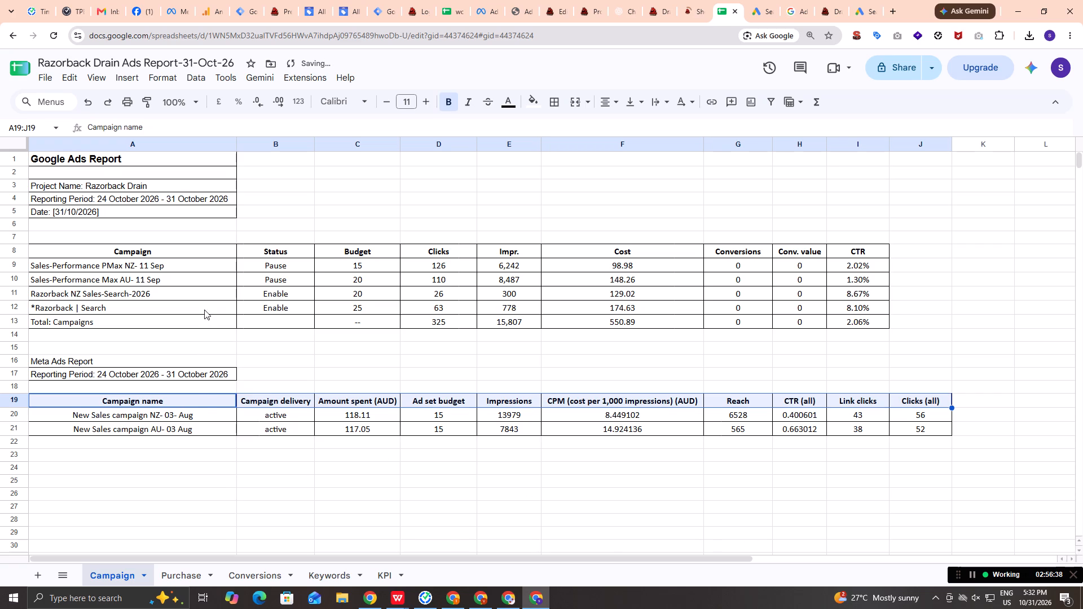
# Left-align the two Meta campaign names in A20:A21.
pyautogui.moveTo(193, 419); pyautogui.dragTo(192, 427)
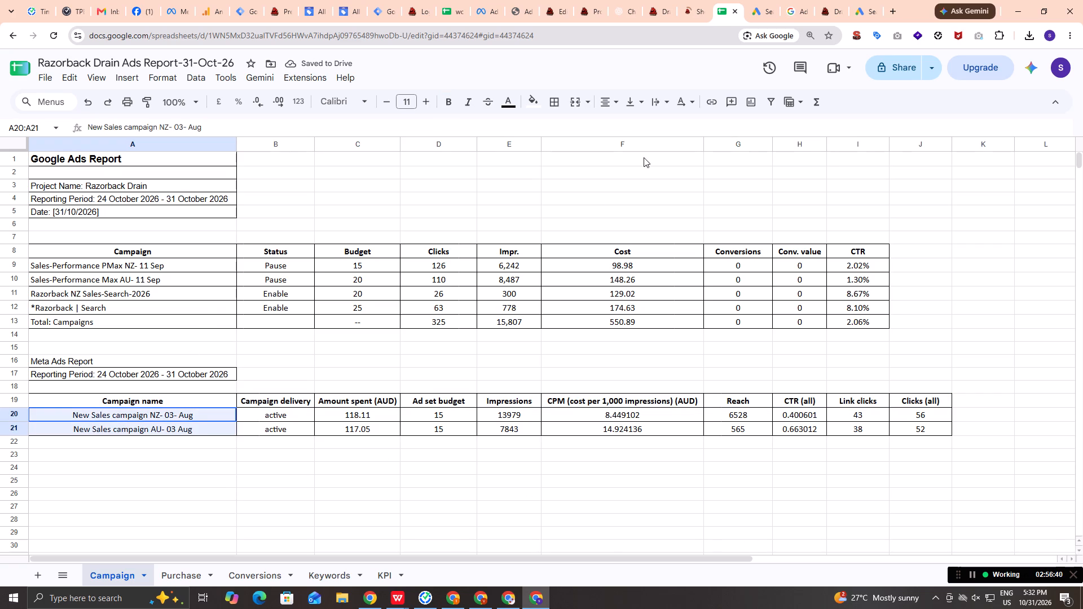
pyautogui.click(615, 103)
pyautogui.click(604, 108)
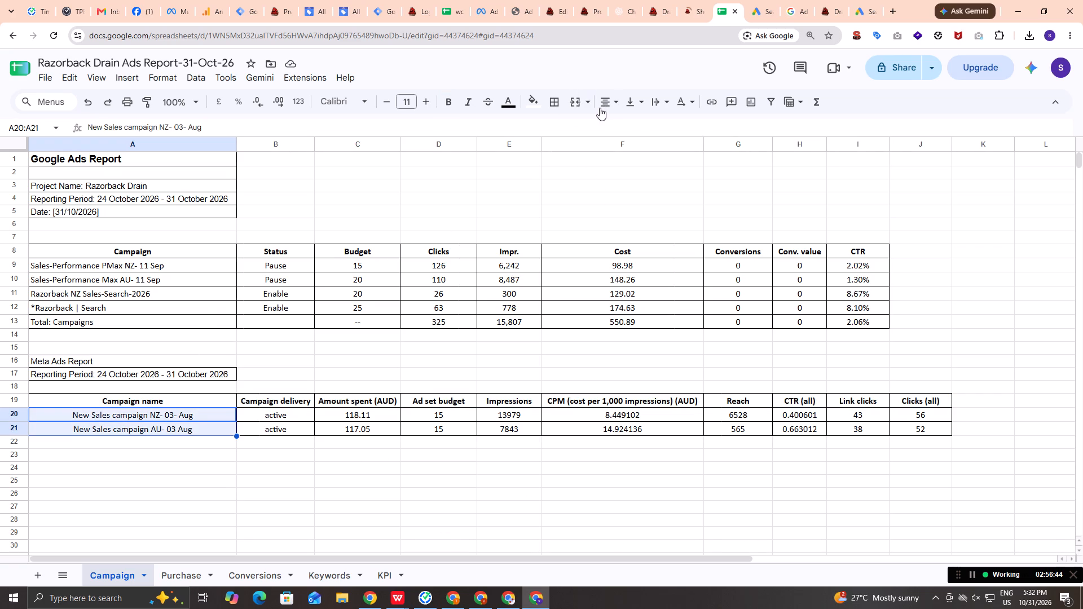
pyautogui.click(601, 100)
pyautogui.click(611, 129)
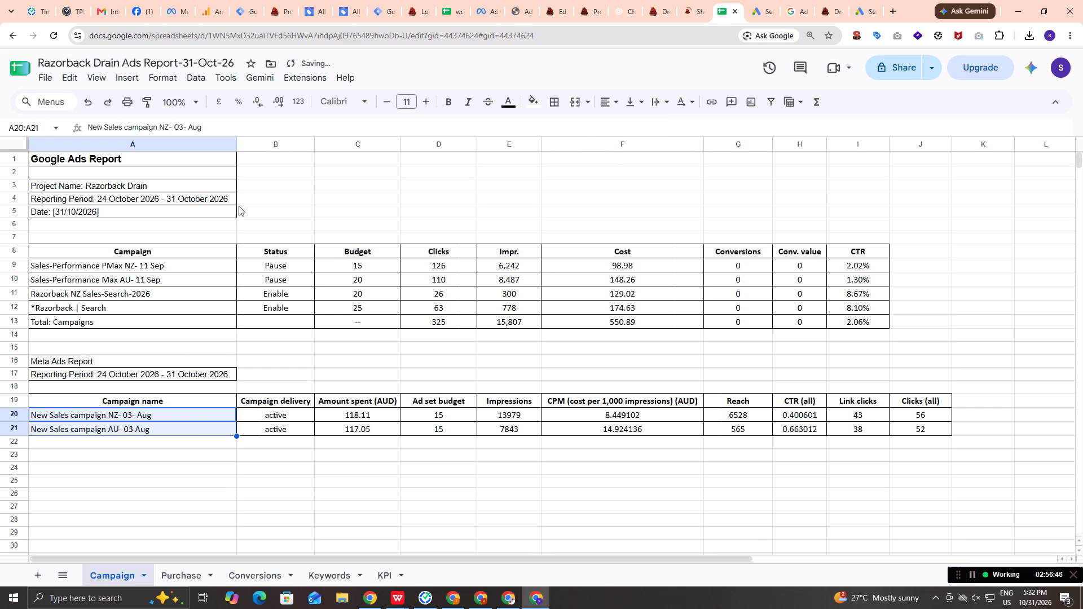
# Narrow column A slightly so it closely fits the Reporting Period text.
pyautogui.click(239, 143)
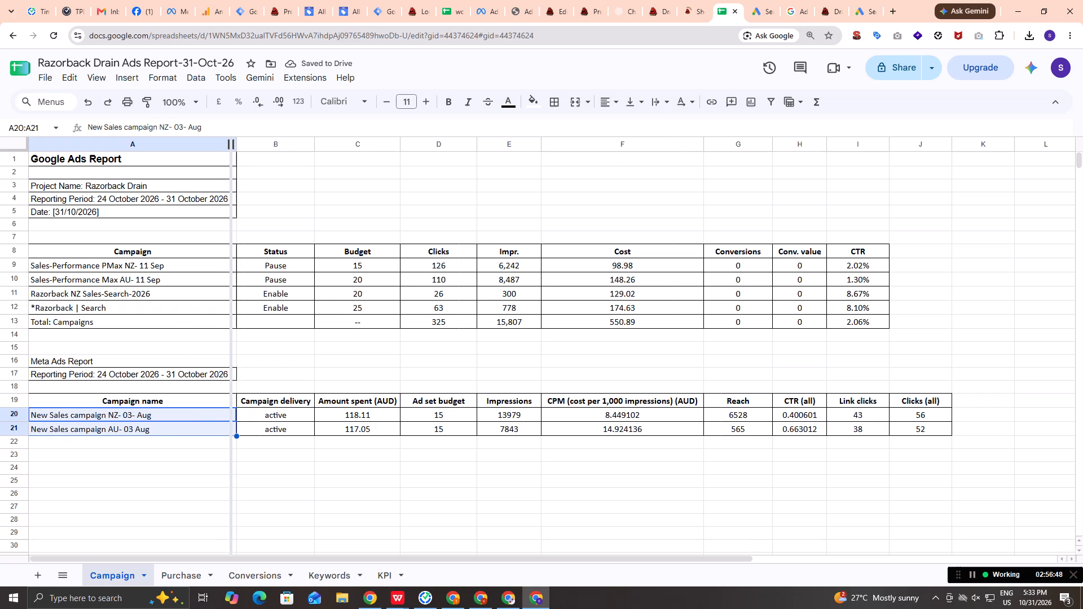
pyautogui.click(247, 451)
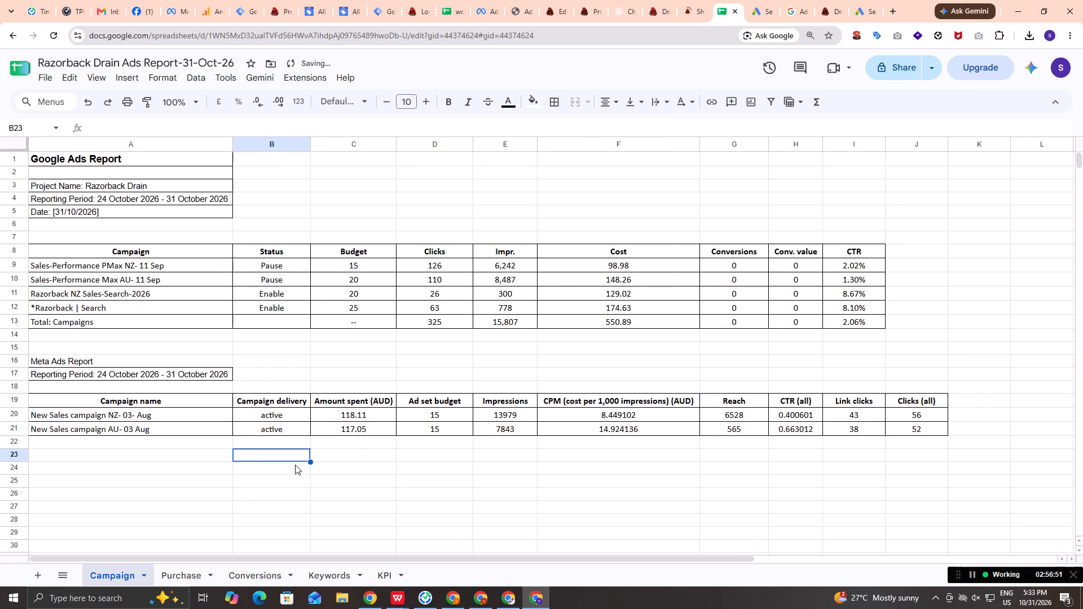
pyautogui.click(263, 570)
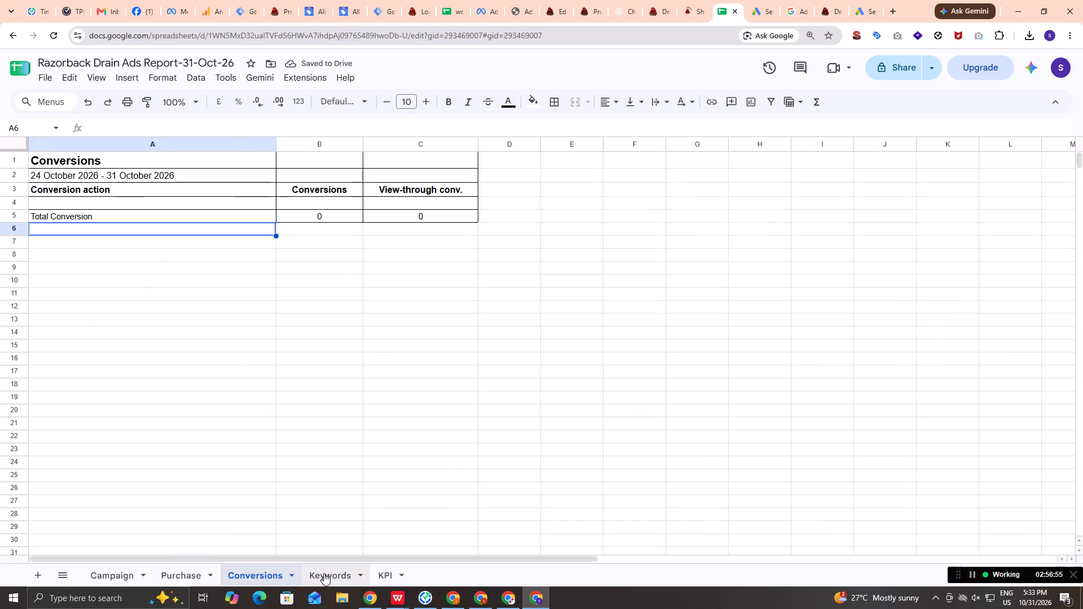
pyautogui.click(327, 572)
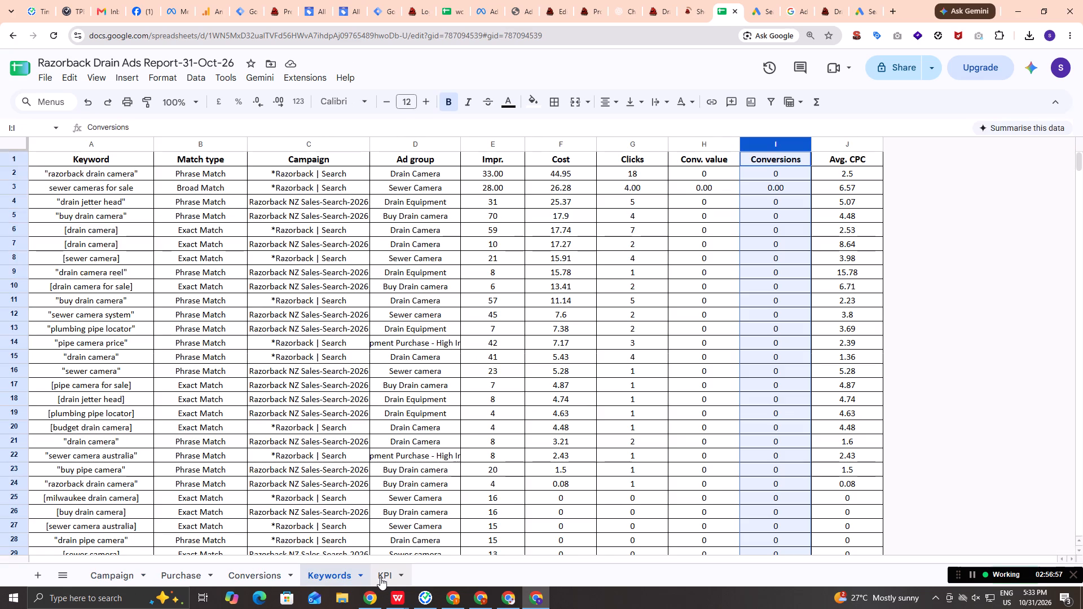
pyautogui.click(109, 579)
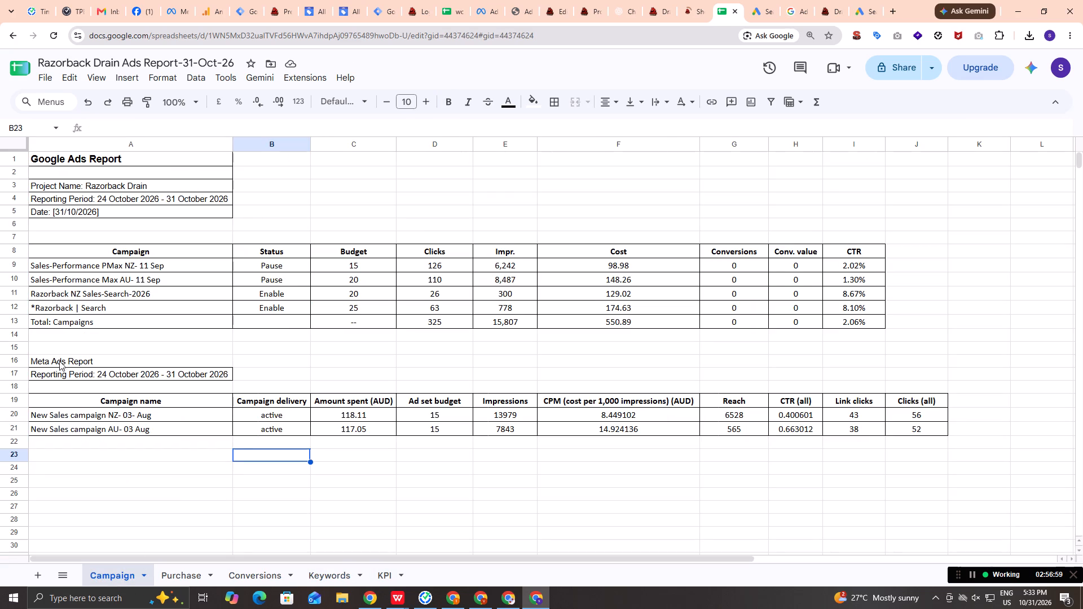
# Format the Meta Ads Report title in A16 as bold, size 12, with borders around the cell.
pyautogui.click(66, 364)
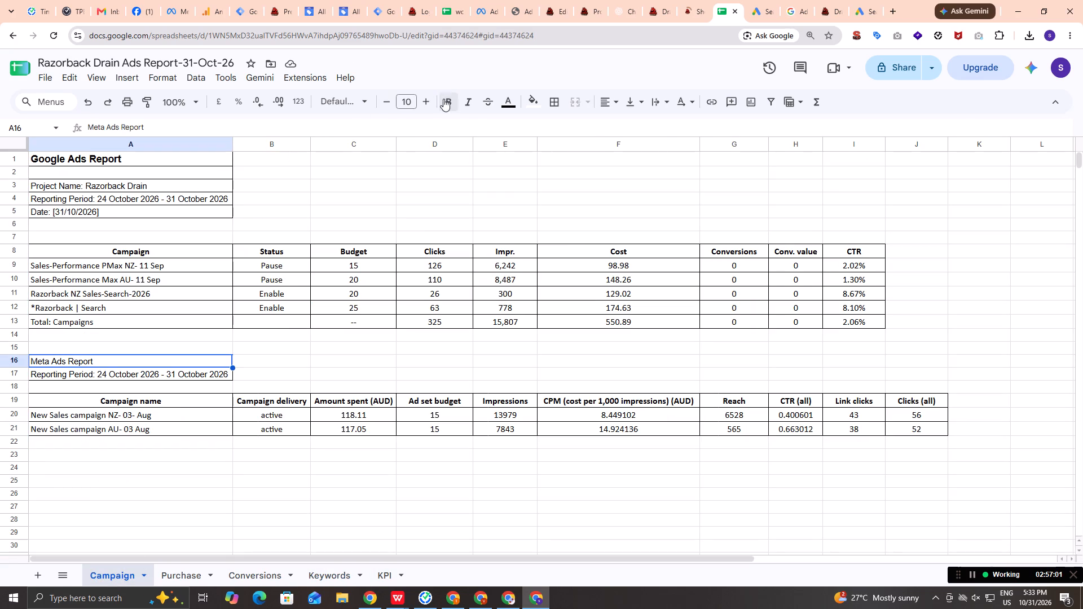
pyautogui.click(450, 105)
pyautogui.doubleClick(430, 103)
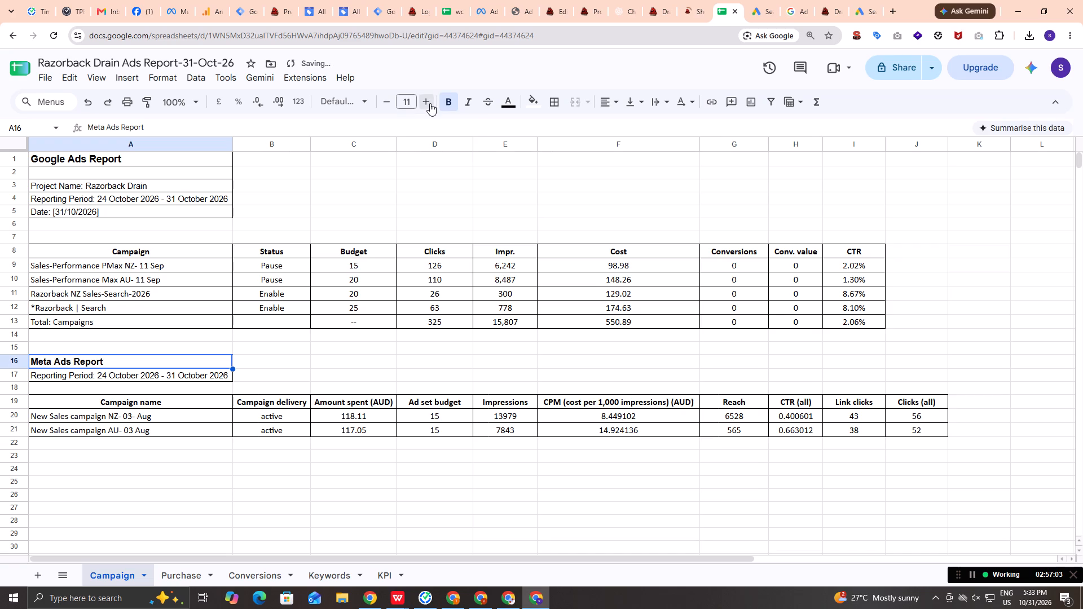
pyautogui.click(554, 105)
pyautogui.click(559, 128)
pyautogui.click(409, 358)
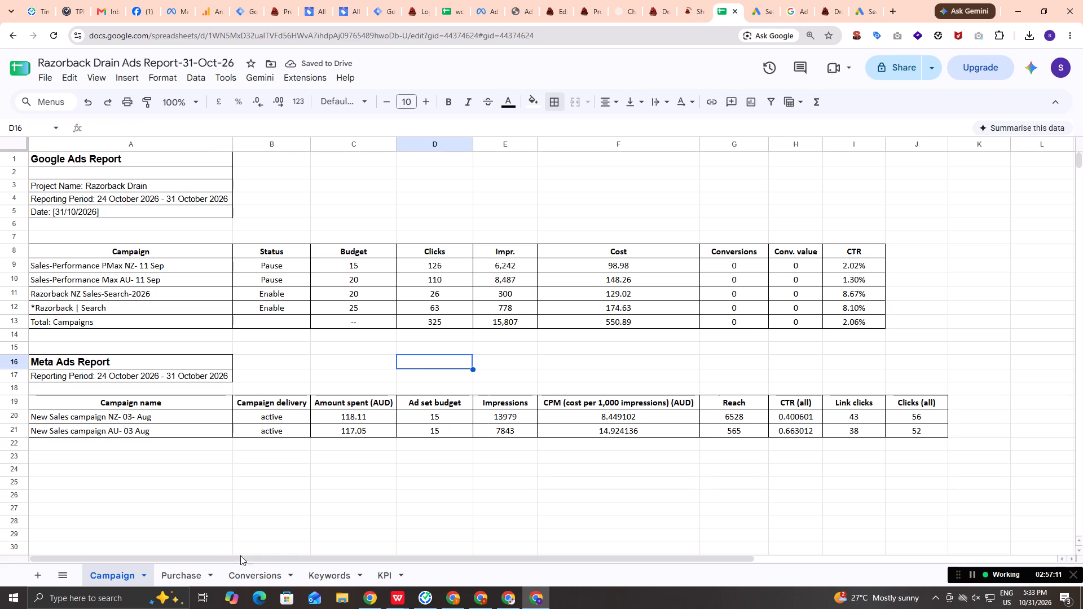
# Download the finished Razorback Drain Ads Report-31-Oct-26 spreadsheet to the computer.
pyautogui.click(49, 81)
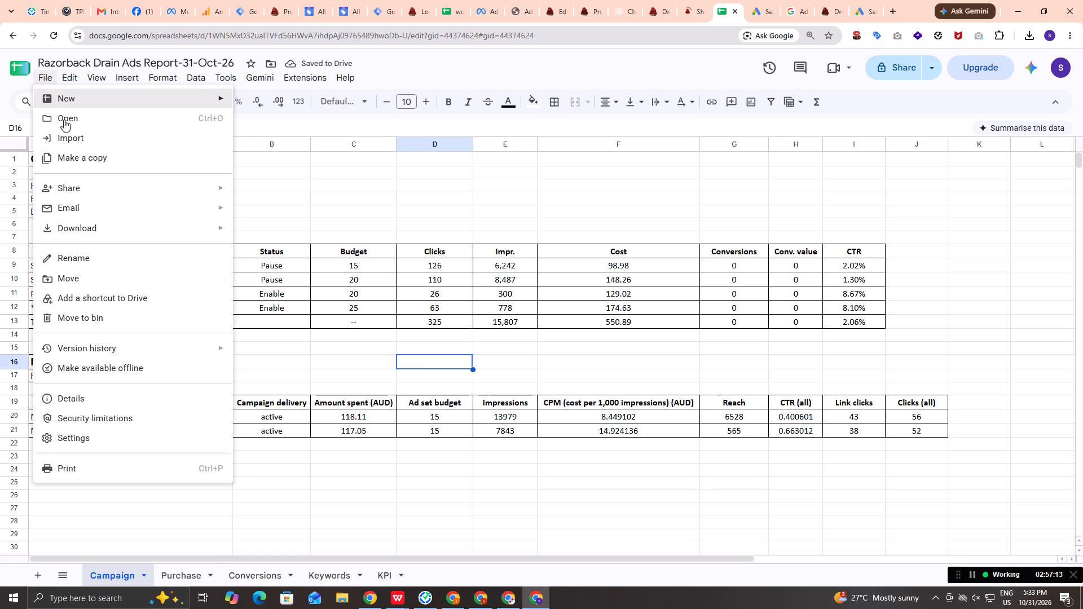